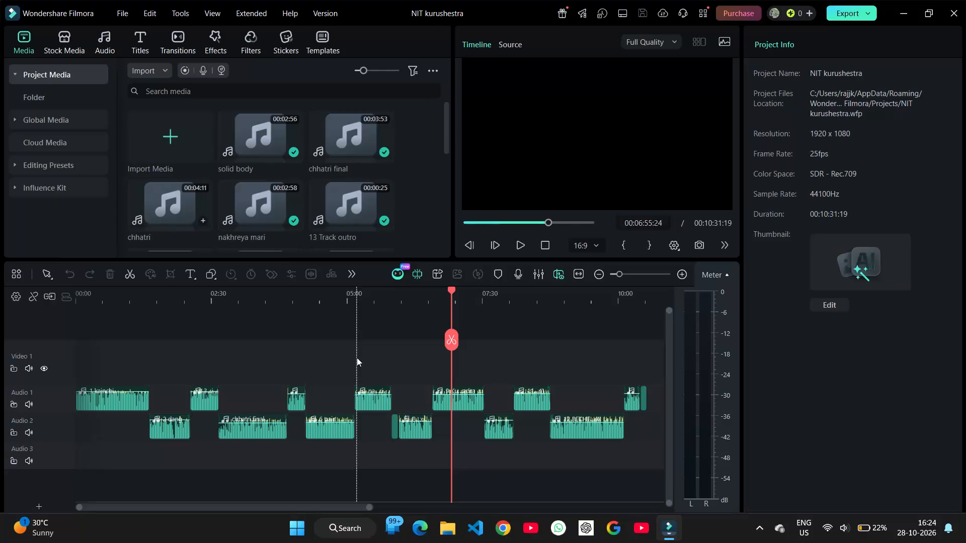
Open a new File Explorer window.
key("super+e")
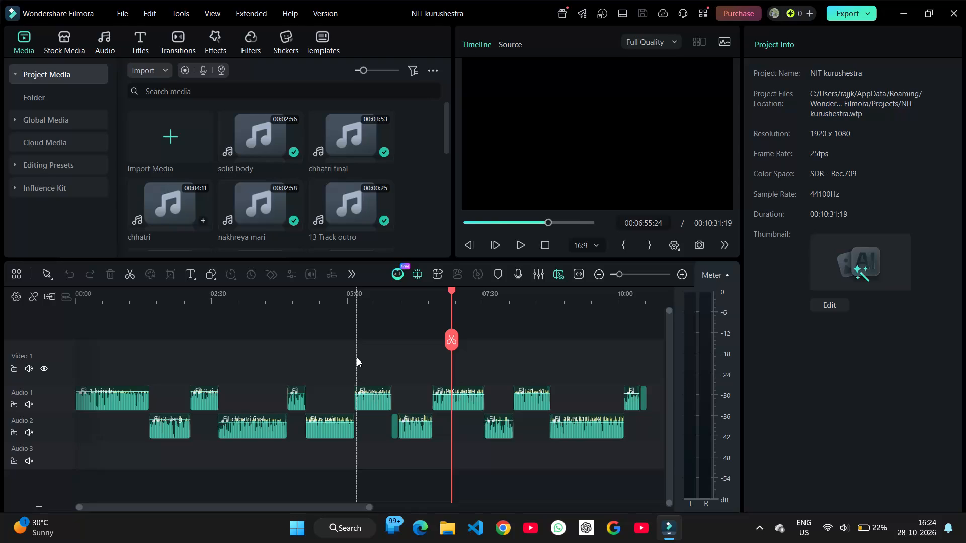
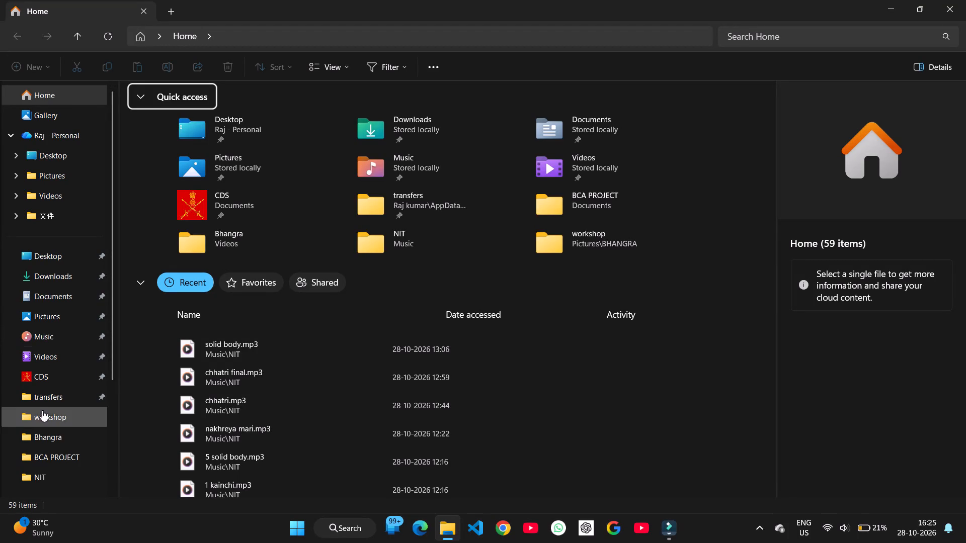
Open the Bhangra folder inside Music on the MTP USB Device's internal shared storage.
scroll(47, 407, "down", 2)
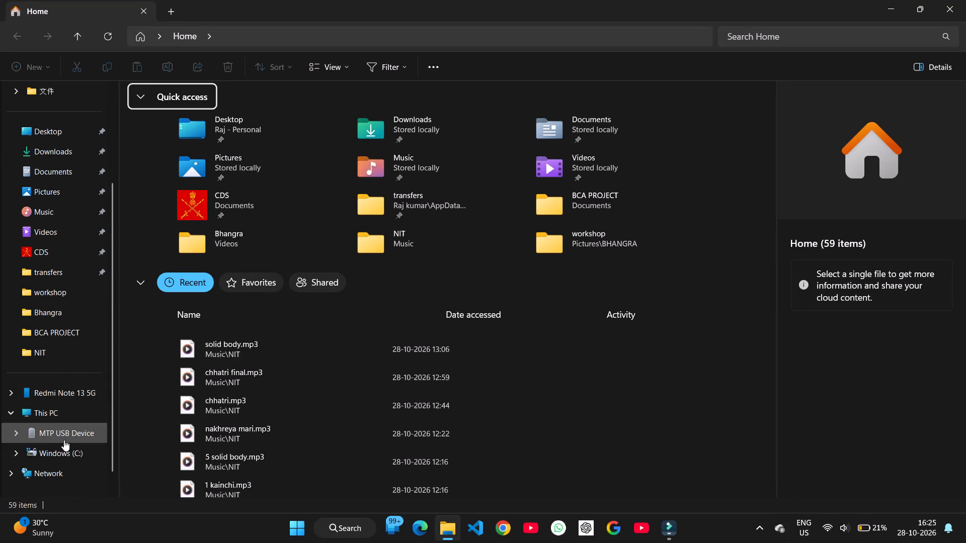
left_click(62, 435)
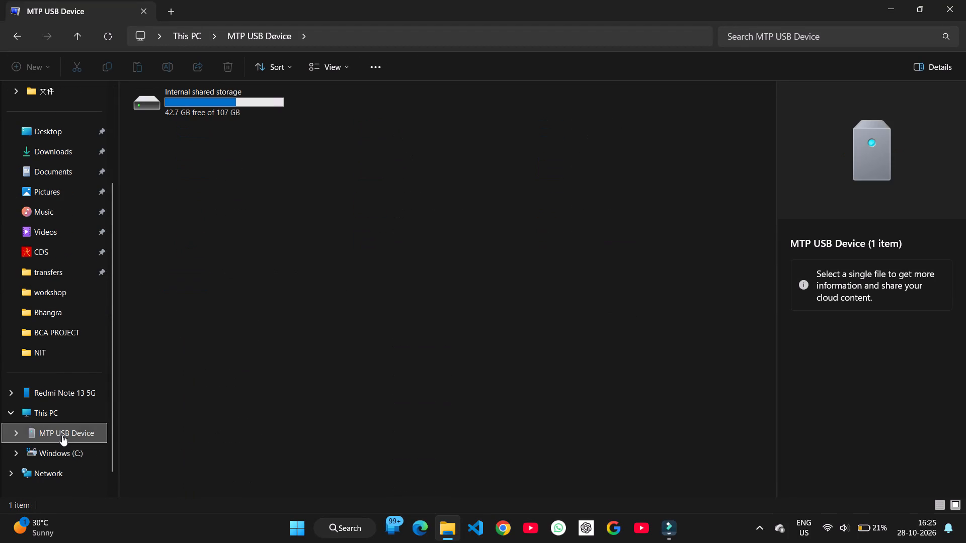
double_click(221, 97)
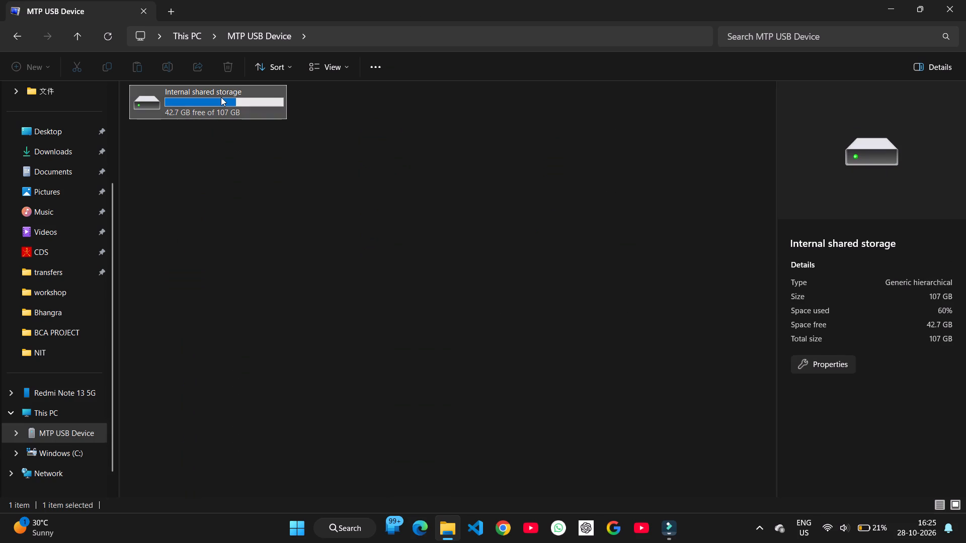
double_click(494, 170)
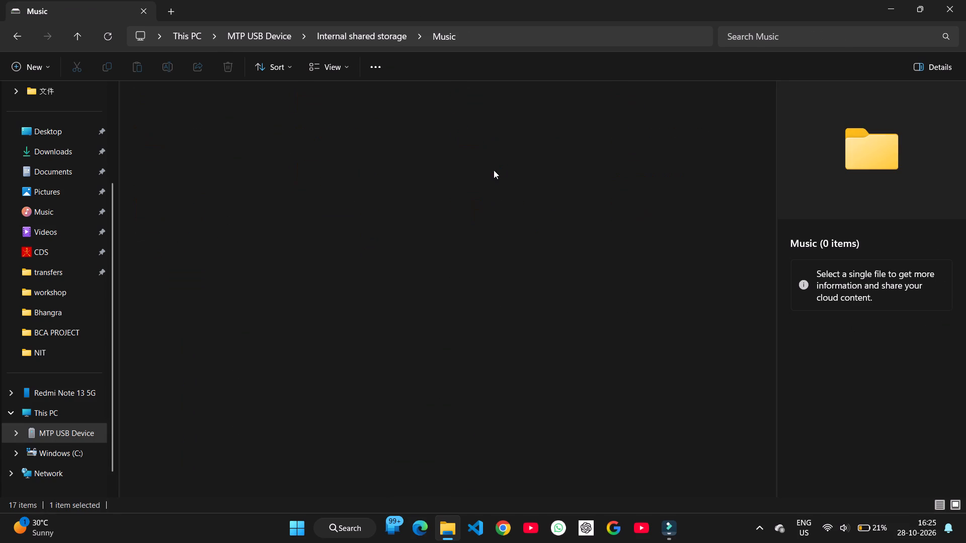
double_click(385, 102)
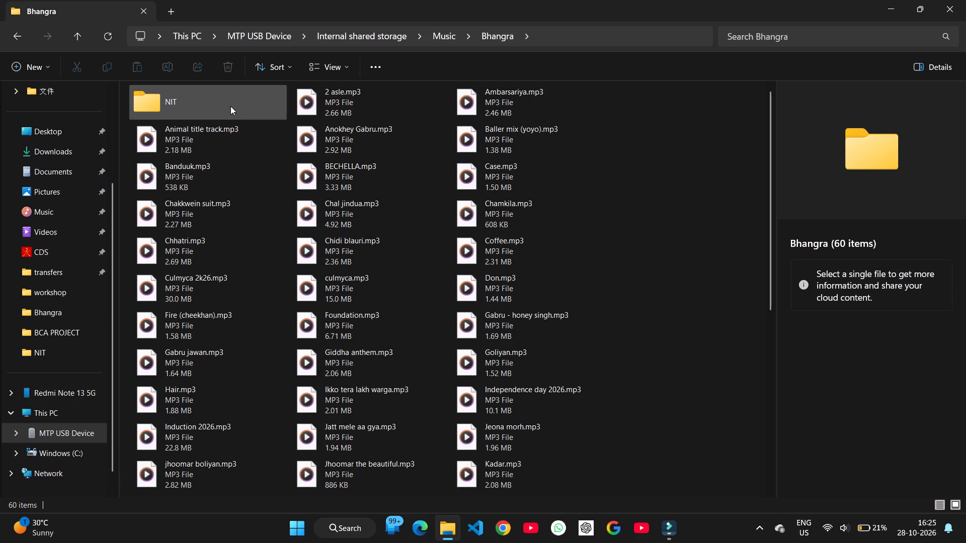
Check the contents of the NIT folder in the computer's Music folder, and return to the device's Bhangra folder.
left_click(82, 212)
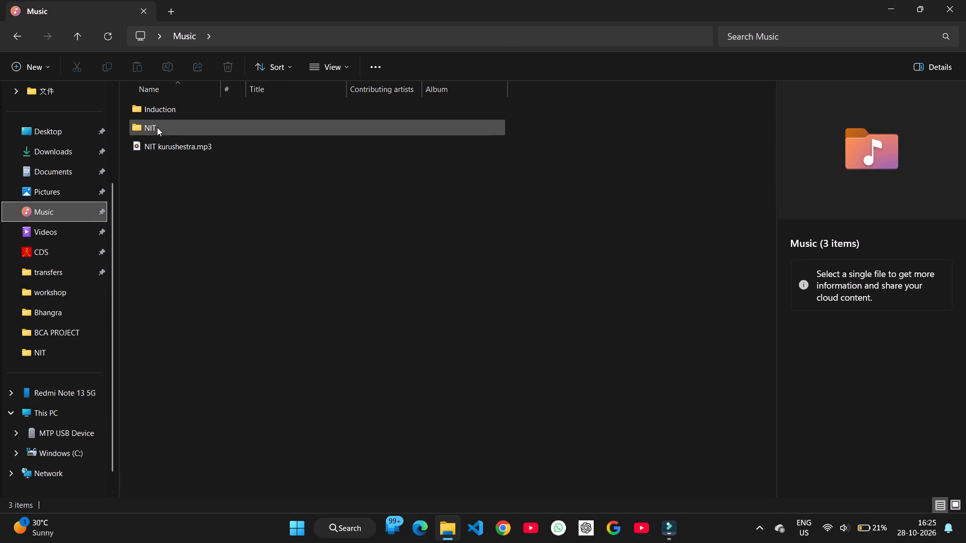
double_click(157, 127)
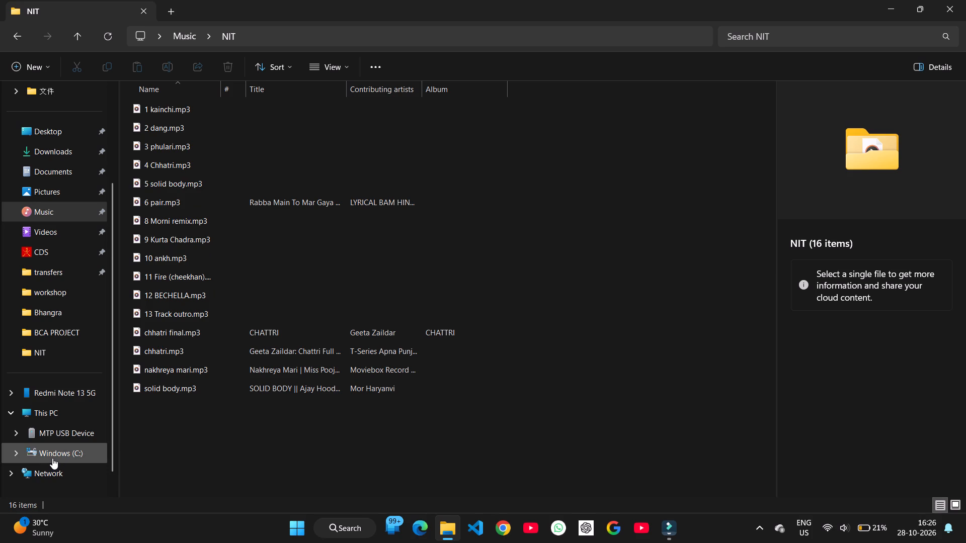
key("BackSpace")
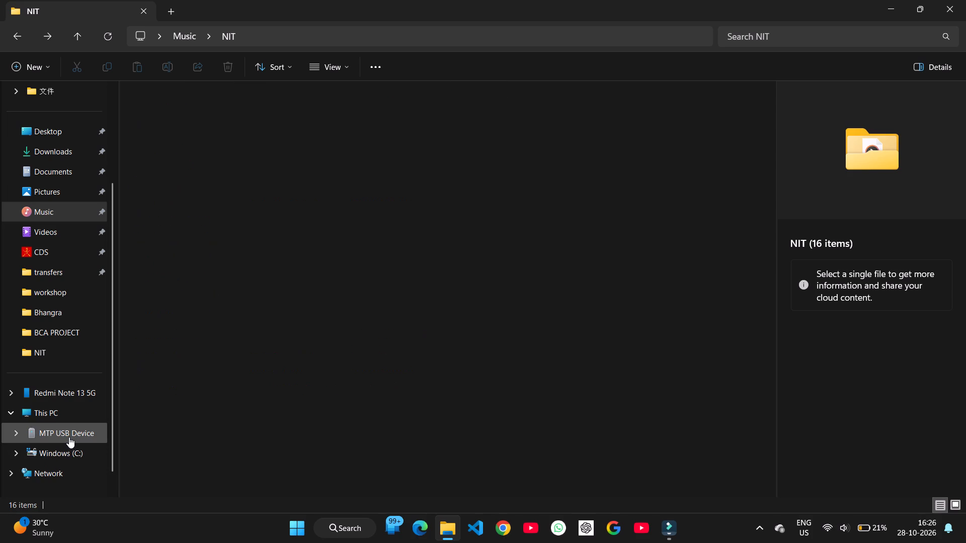
key("BackSpace")
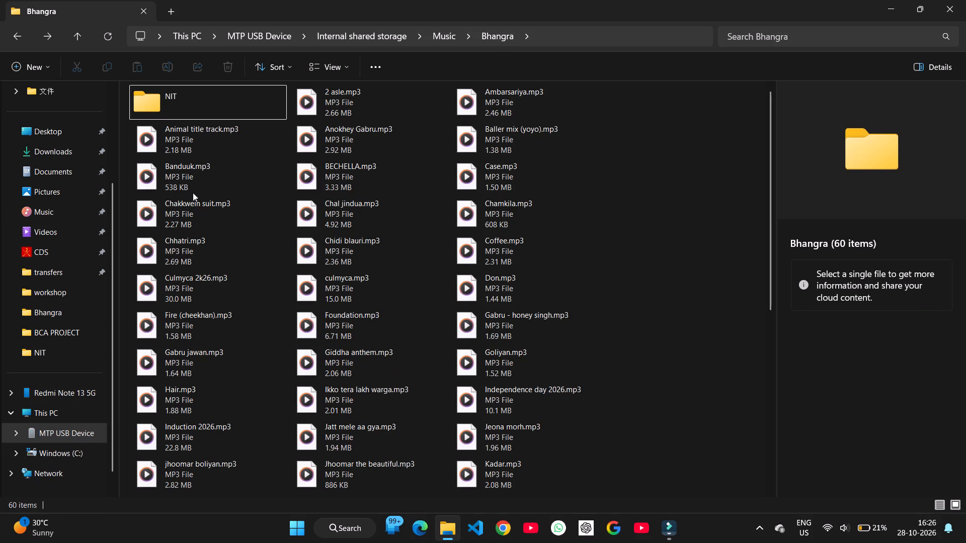
Copy Noor mahal.mp3 from the device's Bhangra folder into the computer's Music folder.
scroll(192, 391, "down", 3)
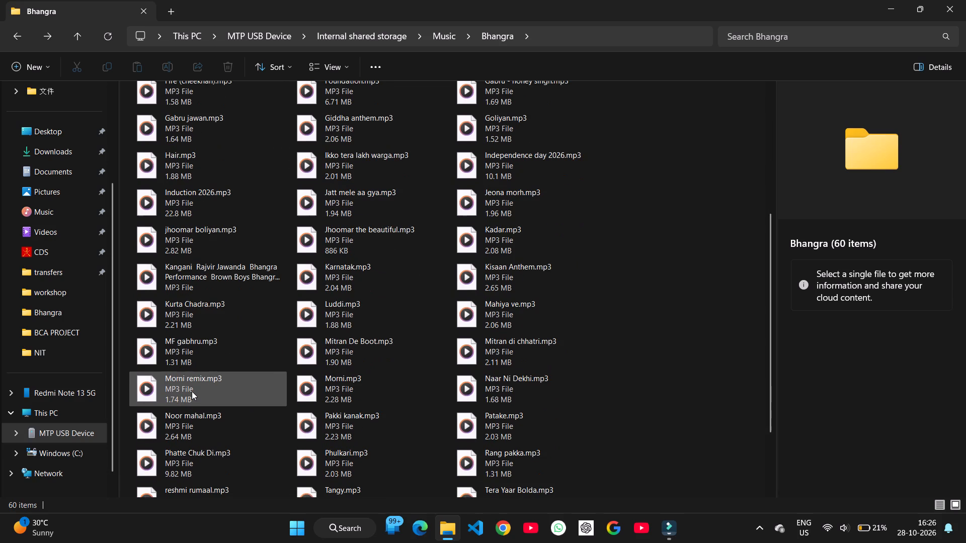
scroll(192, 391, "down", 2)
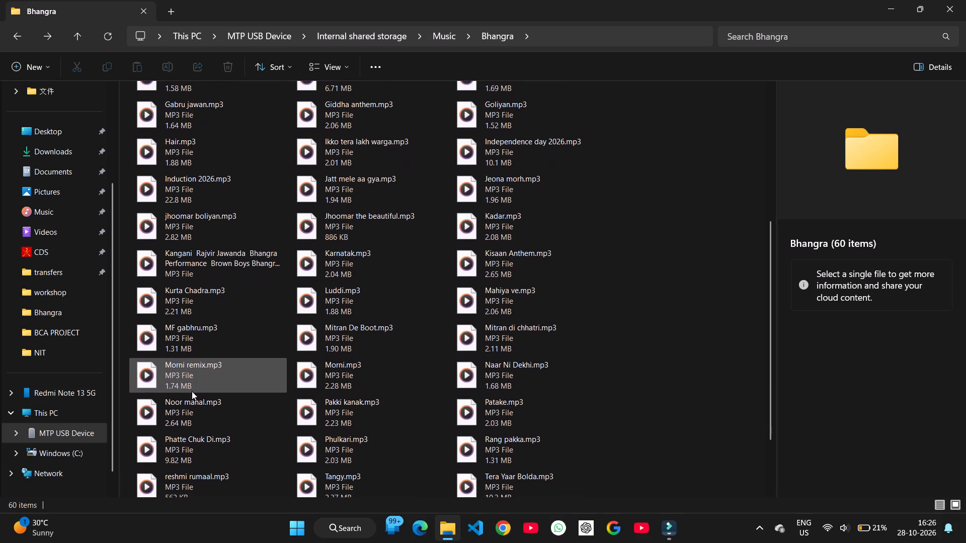
left_click(233, 414)
left_click_drag(233, 414, 75, 235)
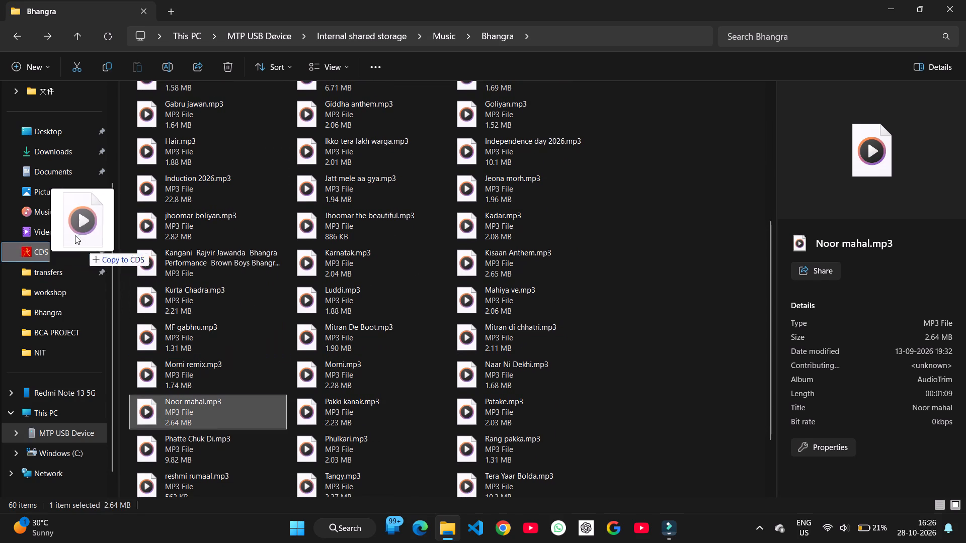
left_click_drag(75, 235, 76, 210)
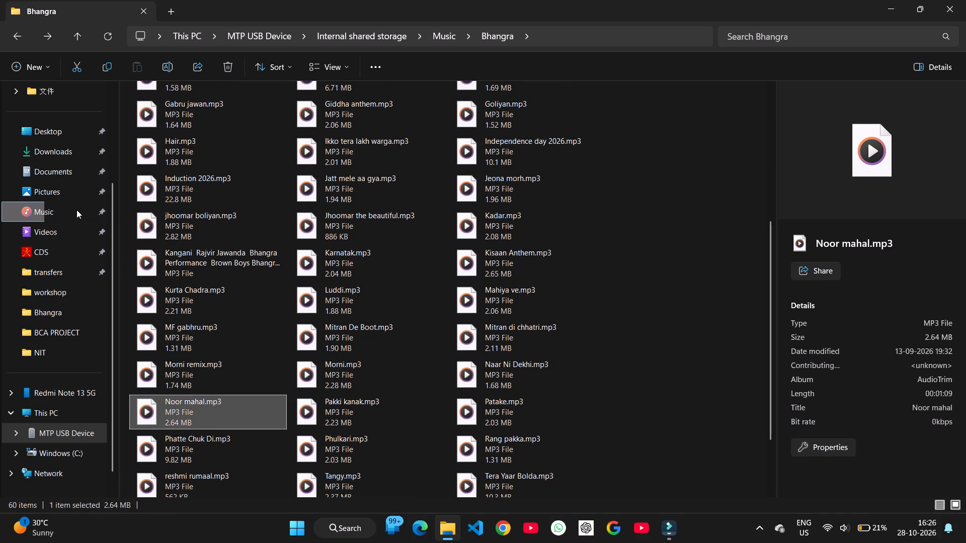
Move Noor mahal.mp3 from the computer's Music folder into its NIT subfolder and open that subfolder.
left_click(76, 210)
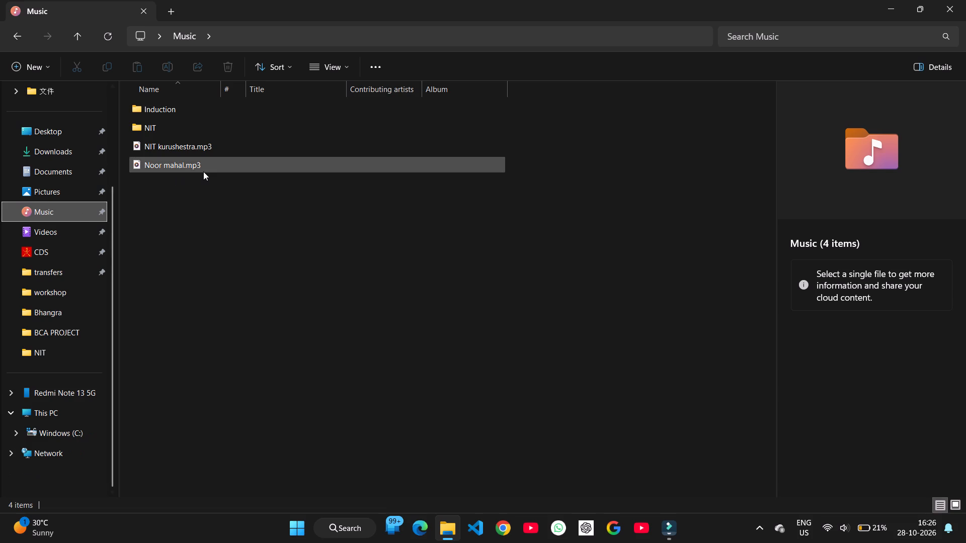
left_click_drag(203, 171, 187, 165)
left_click_drag(187, 165, 163, 189)
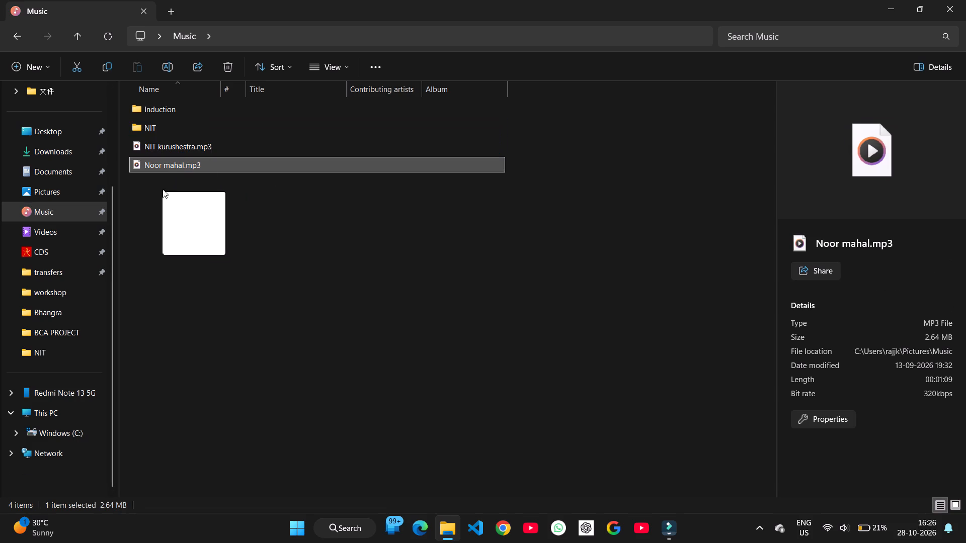
left_click_drag(163, 189, 167, 105)
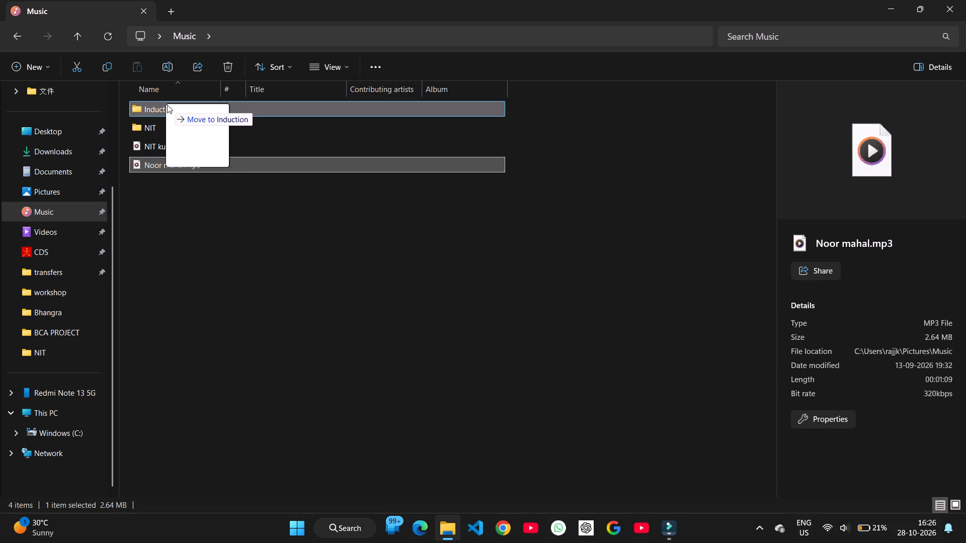
left_click_drag(167, 105, 171, 124)
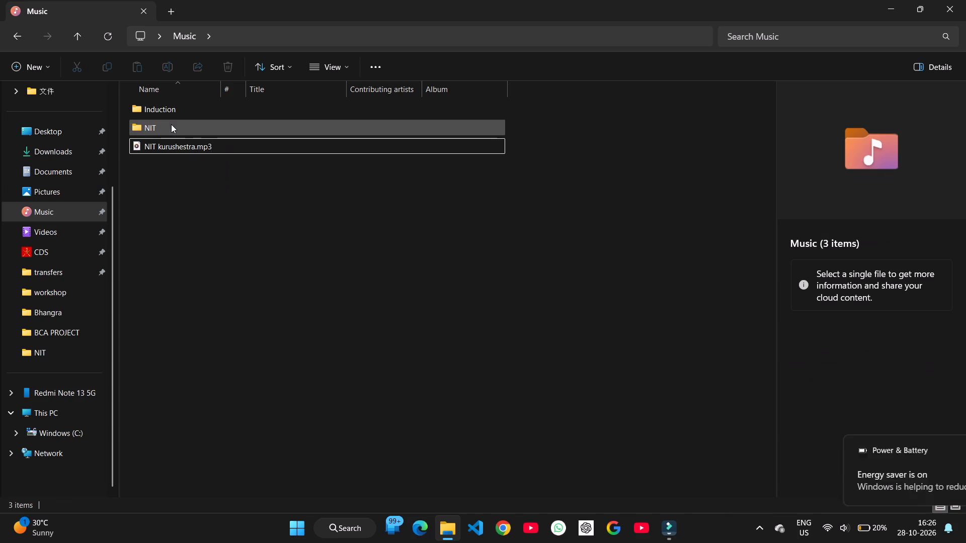
double_click(171, 124)
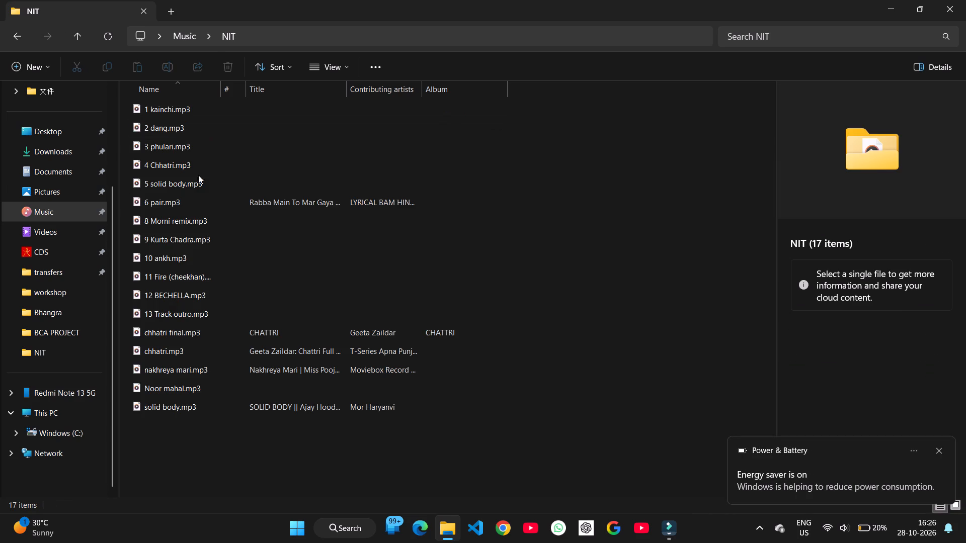
Switch to Wondershare Filmora and import Noor mahal.mp3 from the NIT folder into the project media.
key("alt+Tab")
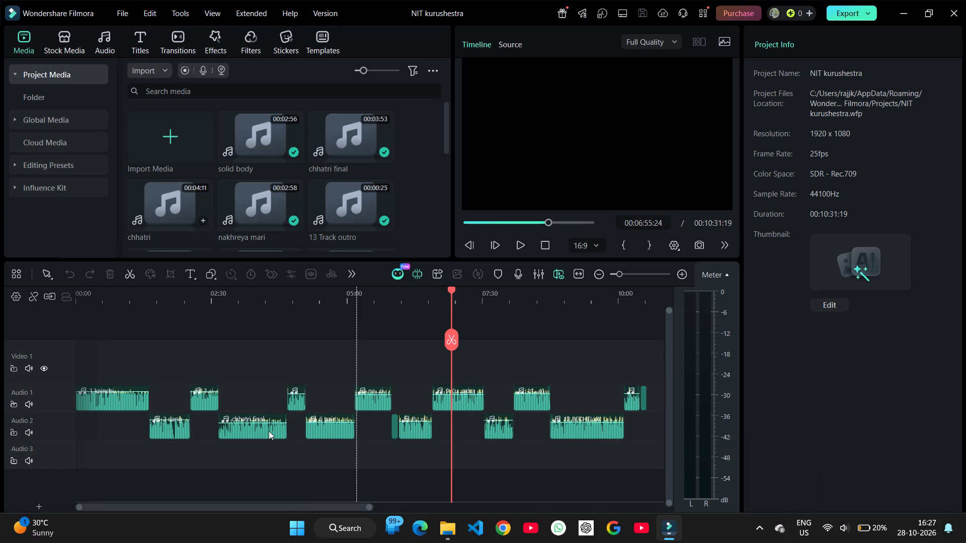
left_click(181, 157)
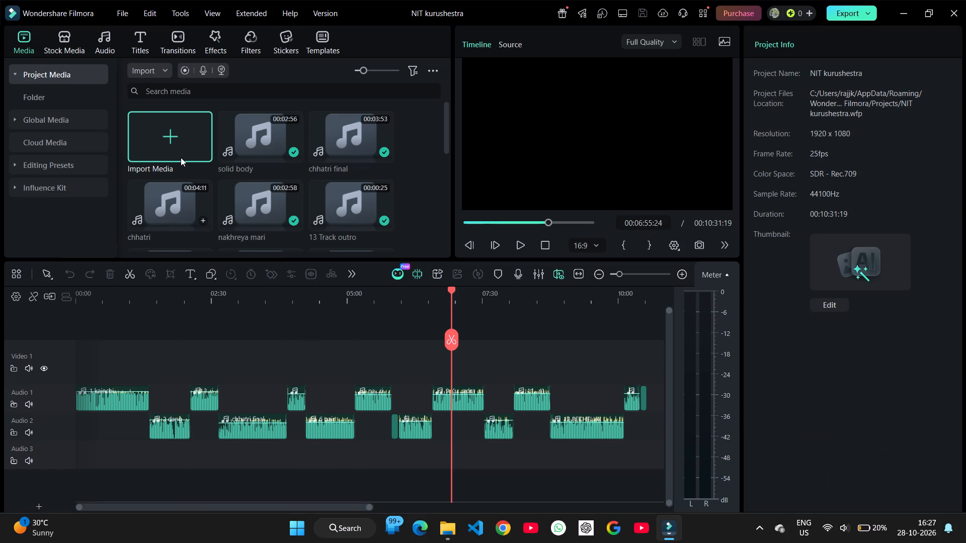
scroll(181, 157, "down", 1)
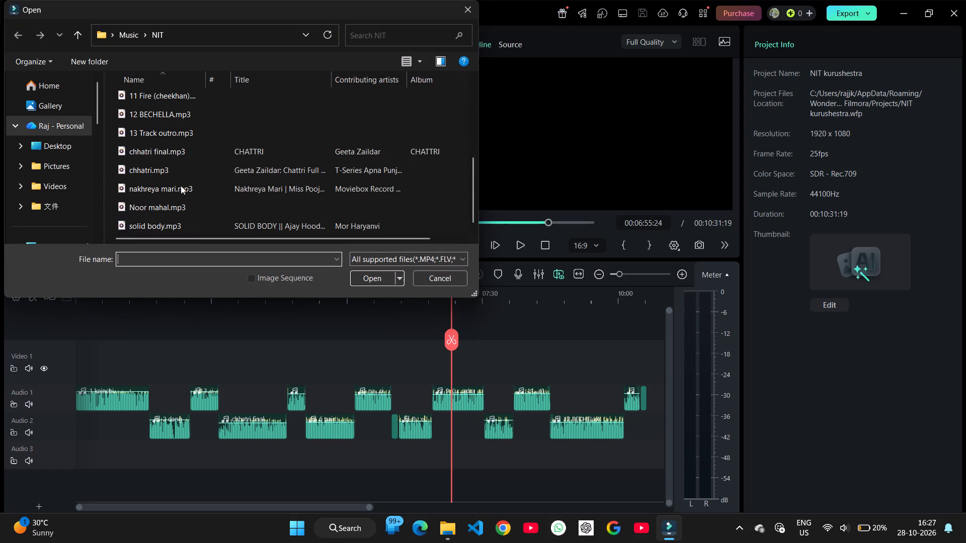
left_click(185, 207)
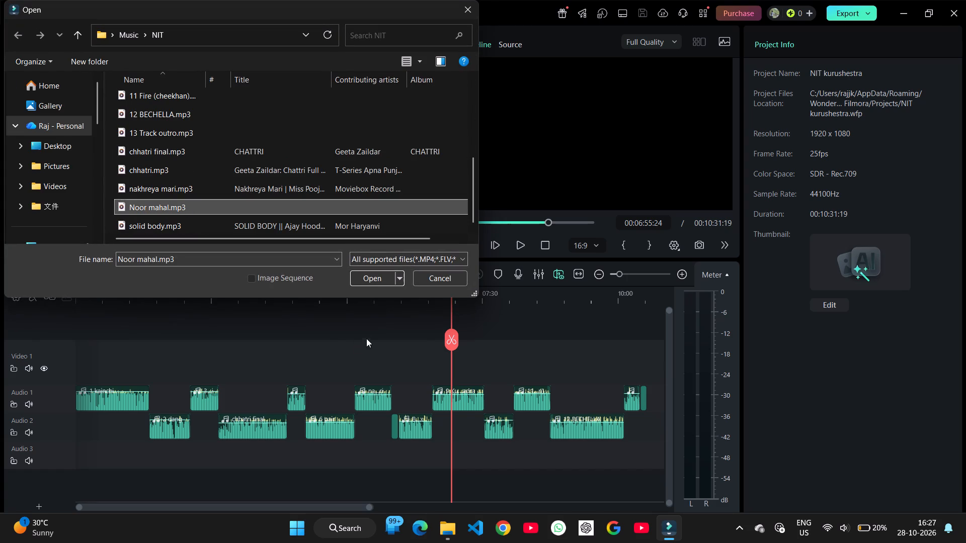
left_click(364, 276)
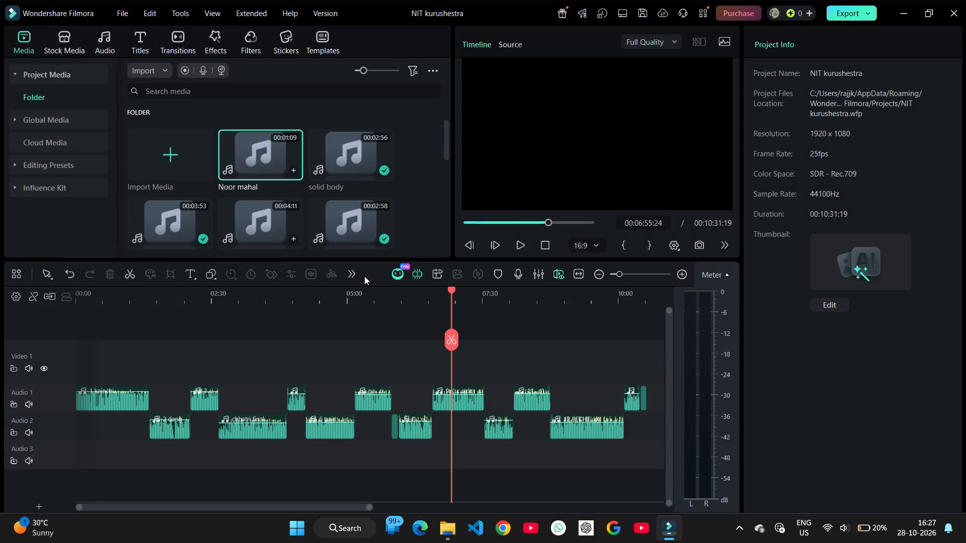
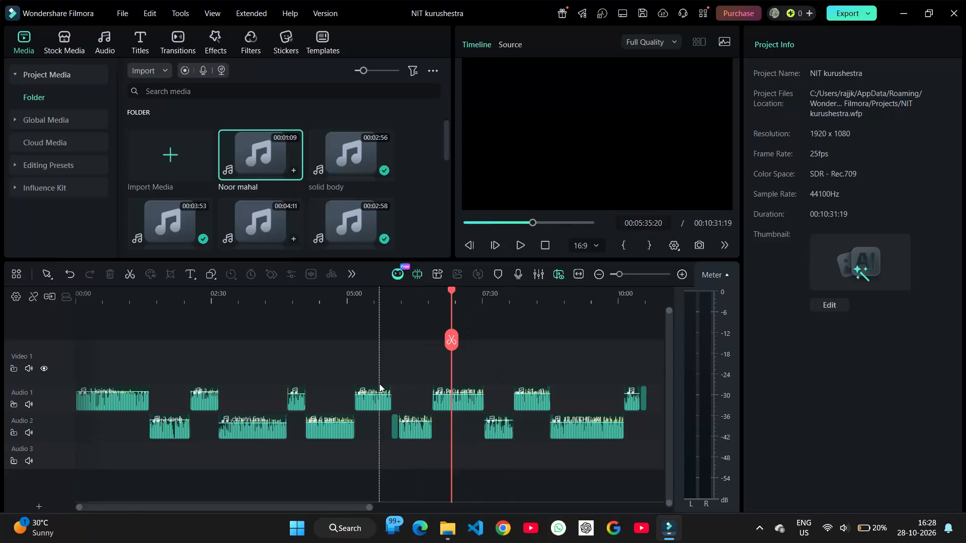
Examine the arrangement of song clips on the Audio 1 and Audio 2 tracks along the whole timeline.
scroll(379, 384, "up", 9, "ctrl")
scroll(379, 384, "left", 1)
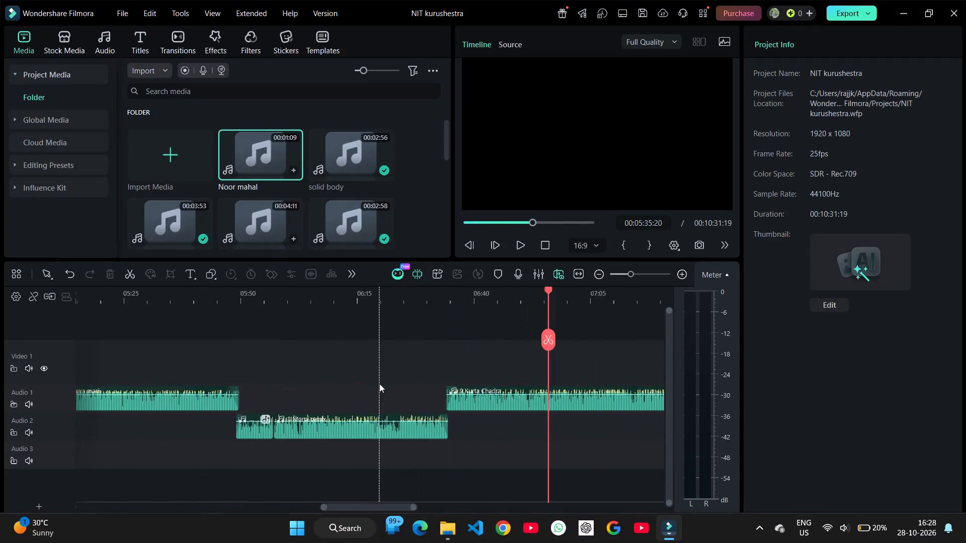
scroll(379, 384, "left", 2)
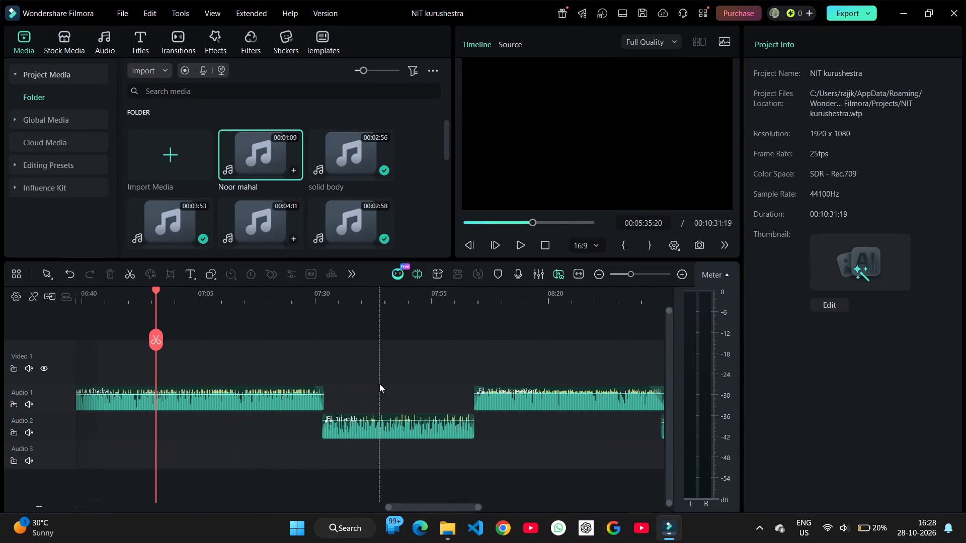
scroll(379, 384, "down", 3)
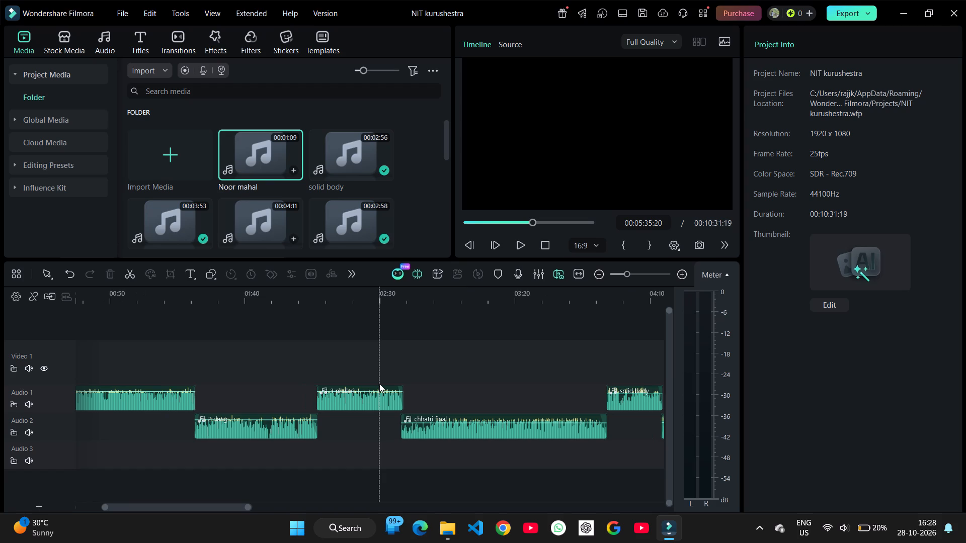
scroll(379, 384, "right", 1)
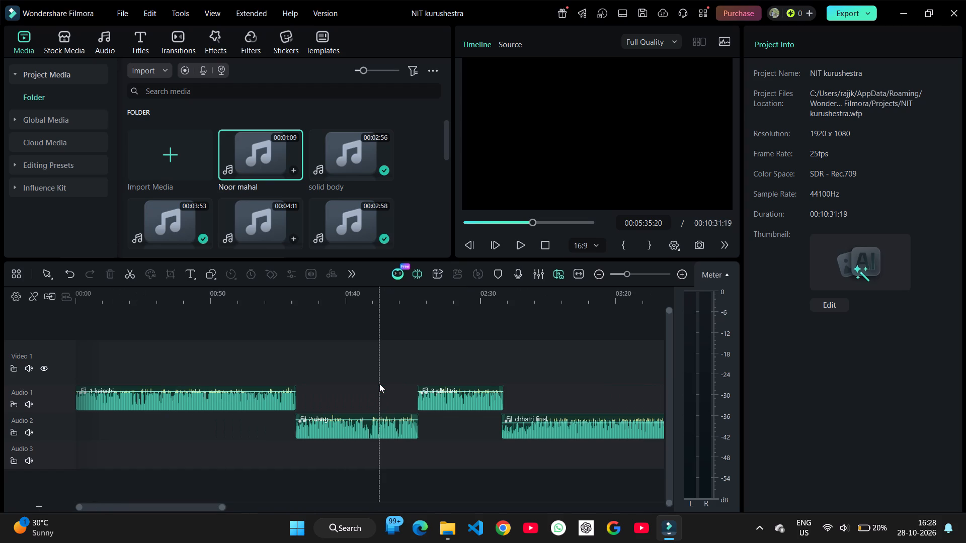
scroll(379, 384, "right", 1)
scroll(379, 384, "left", 2)
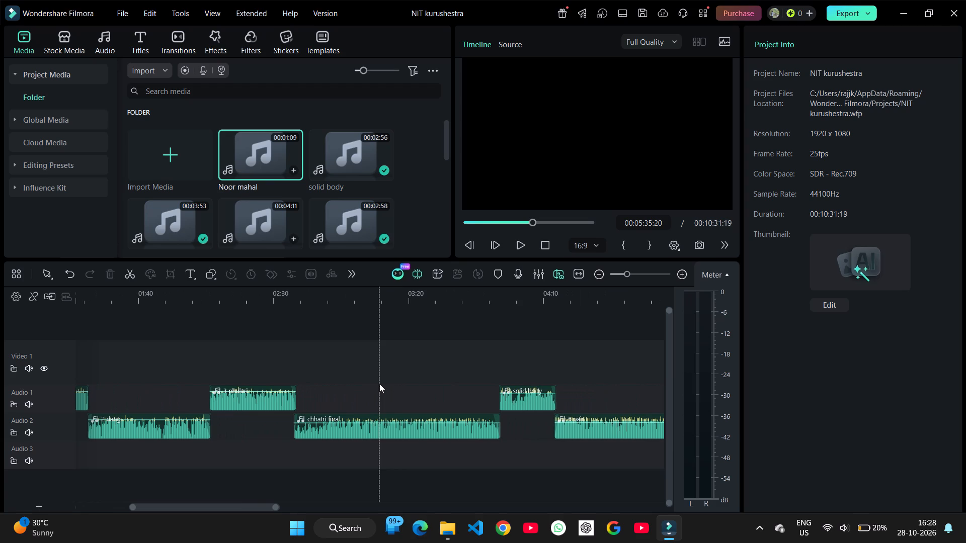
scroll(379, 384, "left", 1)
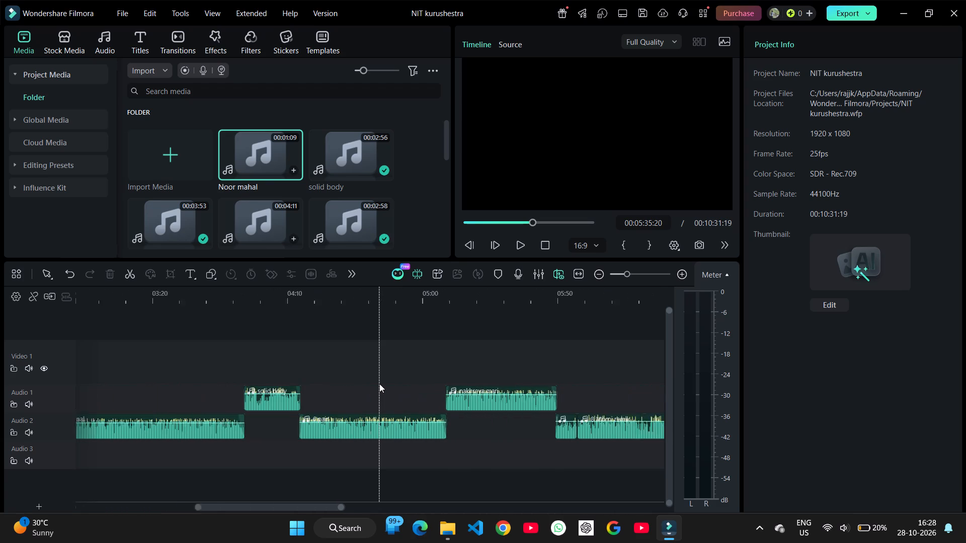
scroll(379, 384, "left", 1)
scroll(513, 441, "left", 1)
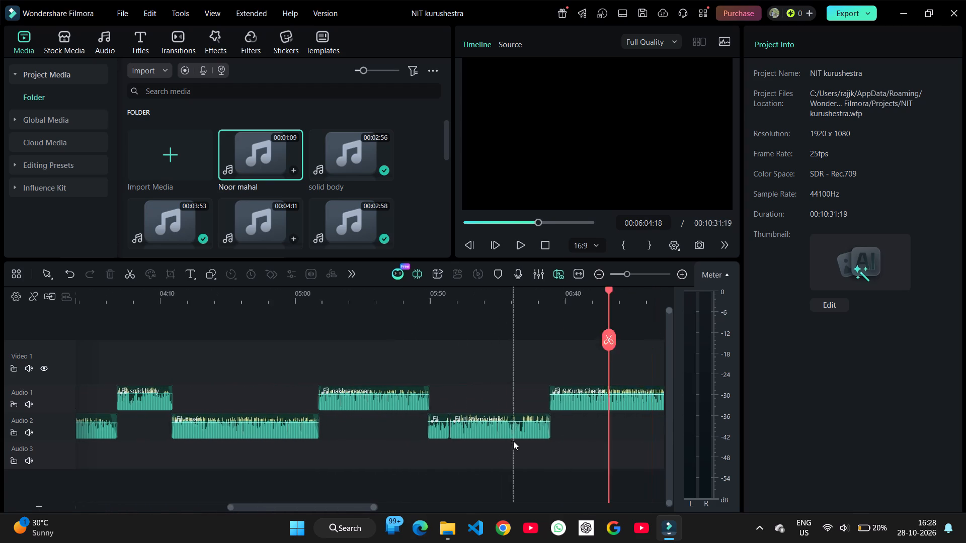
scroll(513, 441, "left", 2)
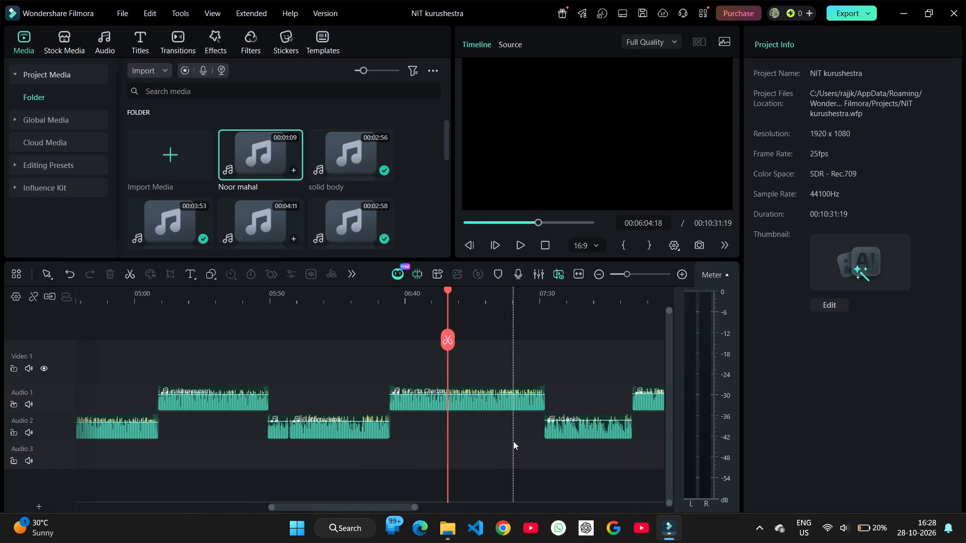
scroll(513, 441, "left", 2)
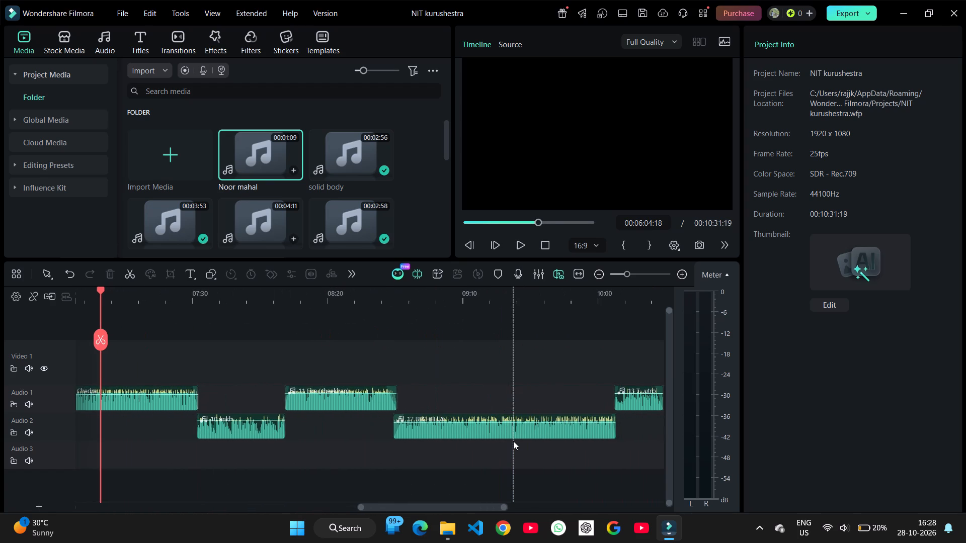
Delete the 6 pair clip that follows solid body from the Audio 2 track.
scroll(513, 441, "right", 3)
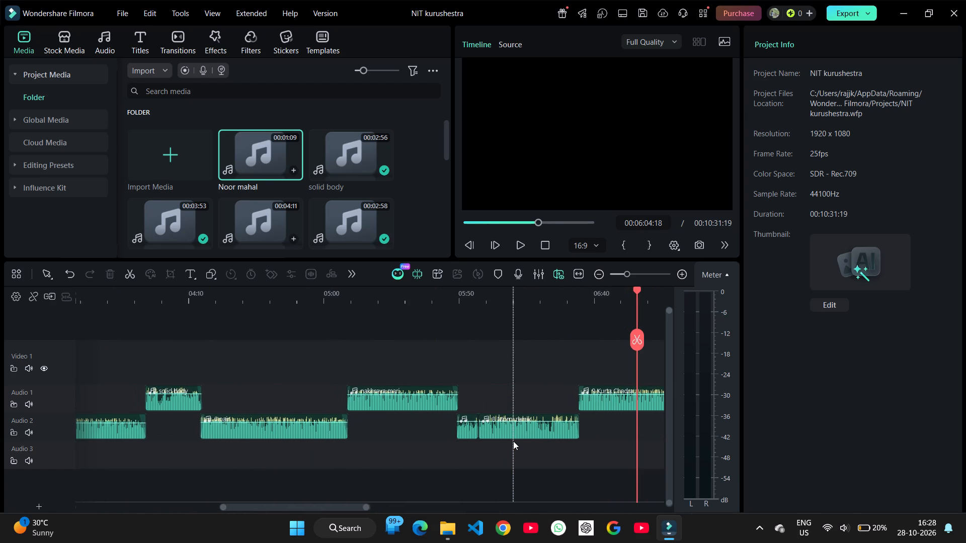
scroll(513, 441, "right", 1)
scroll(452, 418, "up", 7, "ctrl")
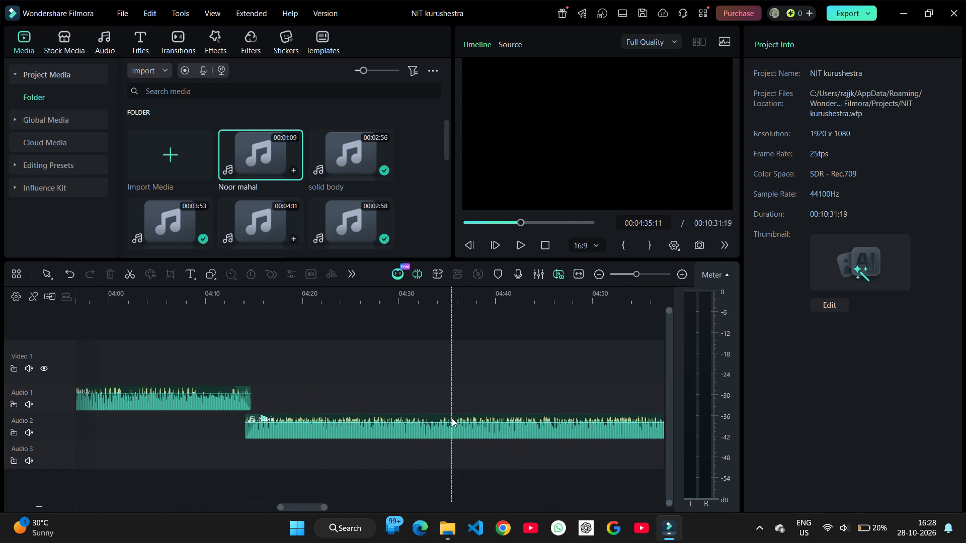
left_click(430, 426)
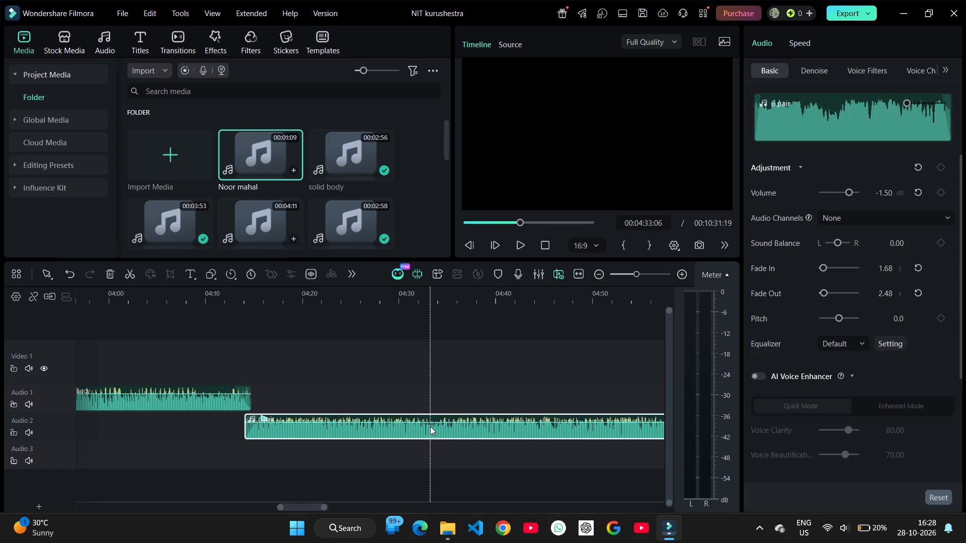
key("Delete")
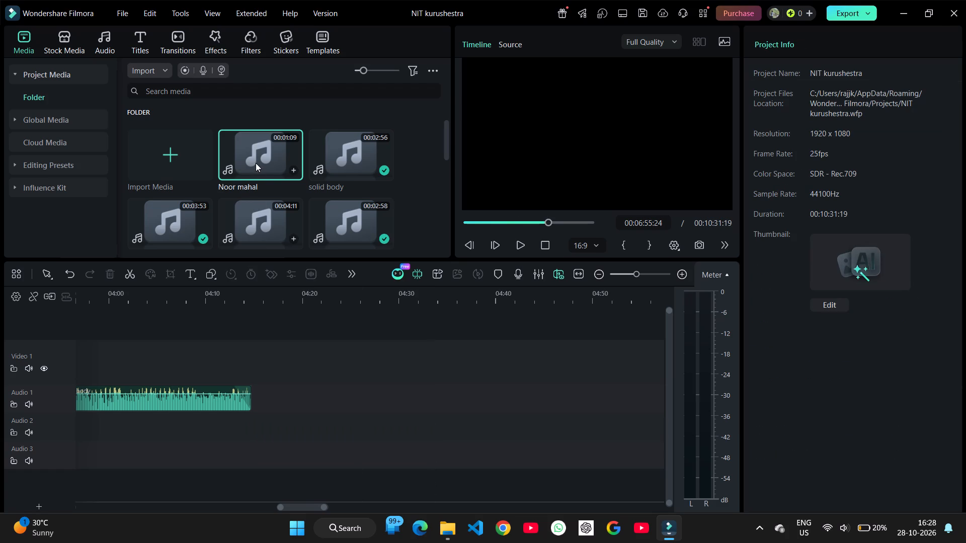
Place Noor mahal from the project media on Audio 2, starting at the end of the solid body clip, about 04:14.
left_click_drag(256, 162, 255, 419)
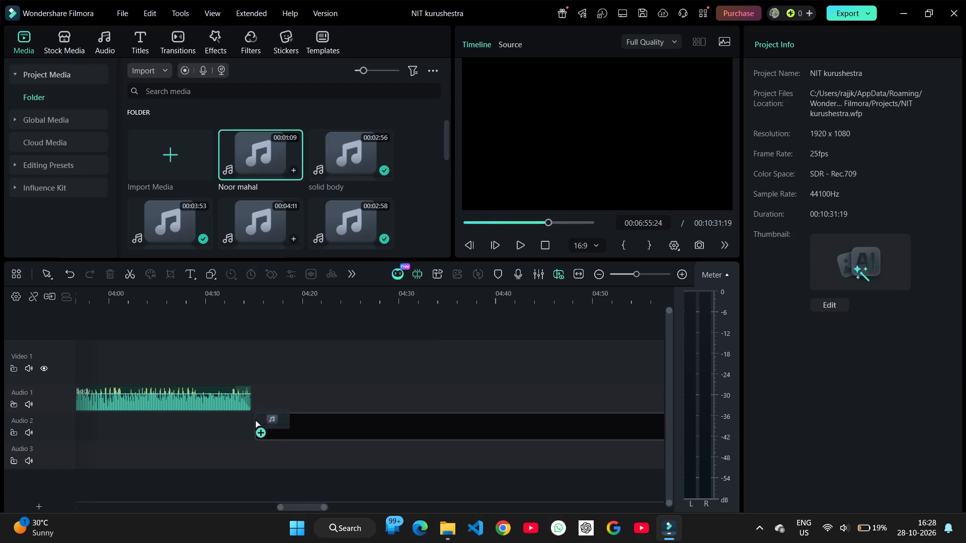
left_click_drag(255, 419, 254, 418)
Play the timeline from about 04:09 to listen to the transition from solid body into Noor mahal.
key("space")
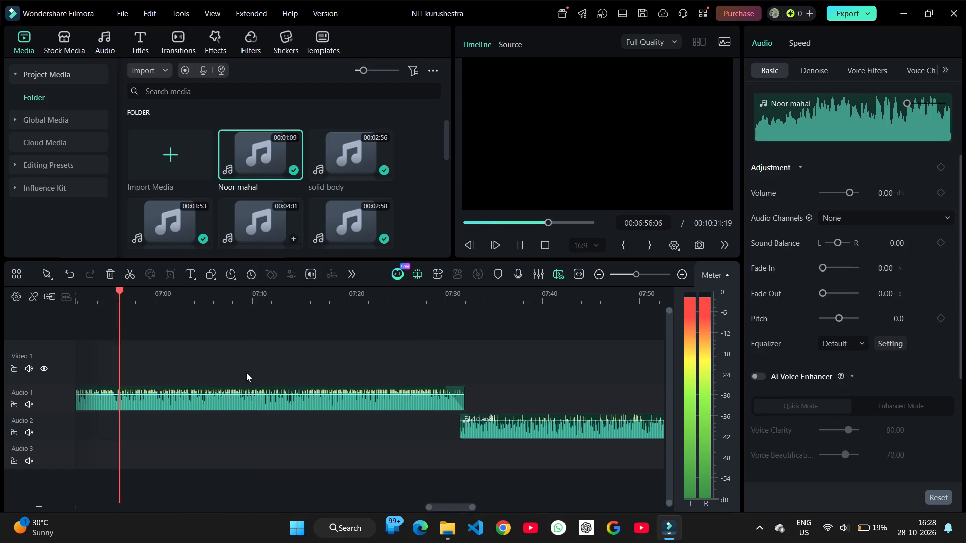
scroll(430, 352, "down", 7, "ctrl")
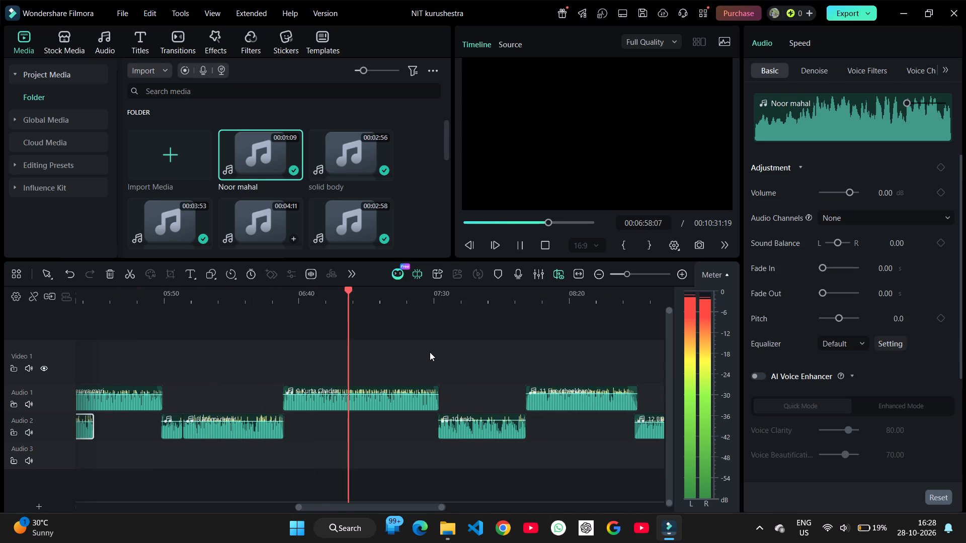
scroll(430, 352, "right", 1)
scroll(201, 350, "right", 2)
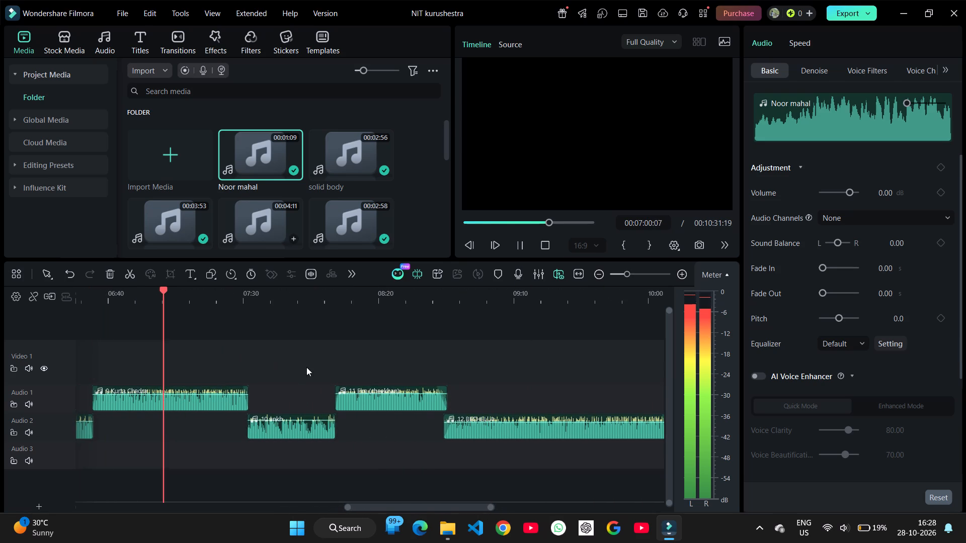
scroll(396, 369, "right", 1)
key("space")
scroll(396, 369, "right", 3)
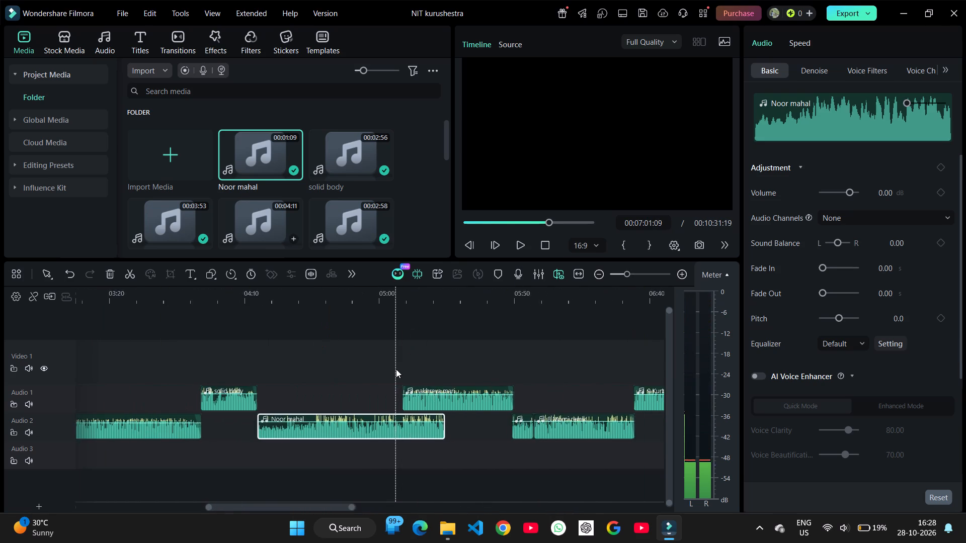
scroll(396, 369, "right", 3)
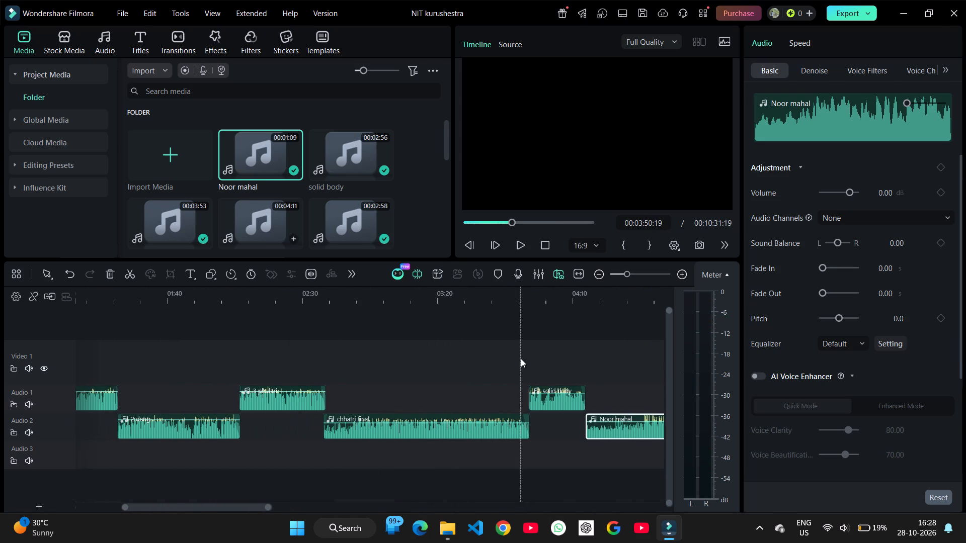
scroll(521, 358, "left", 1)
left_click(286, 330)
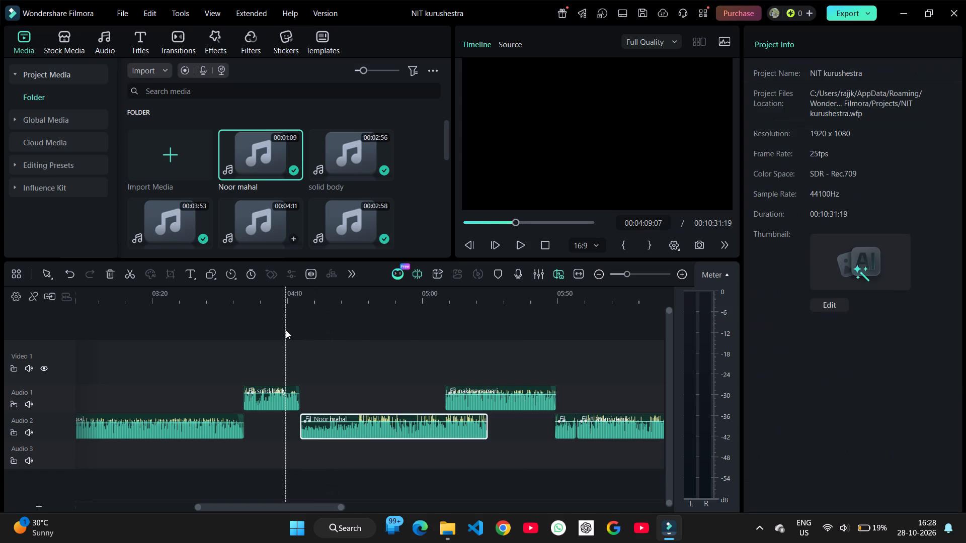
key("space")
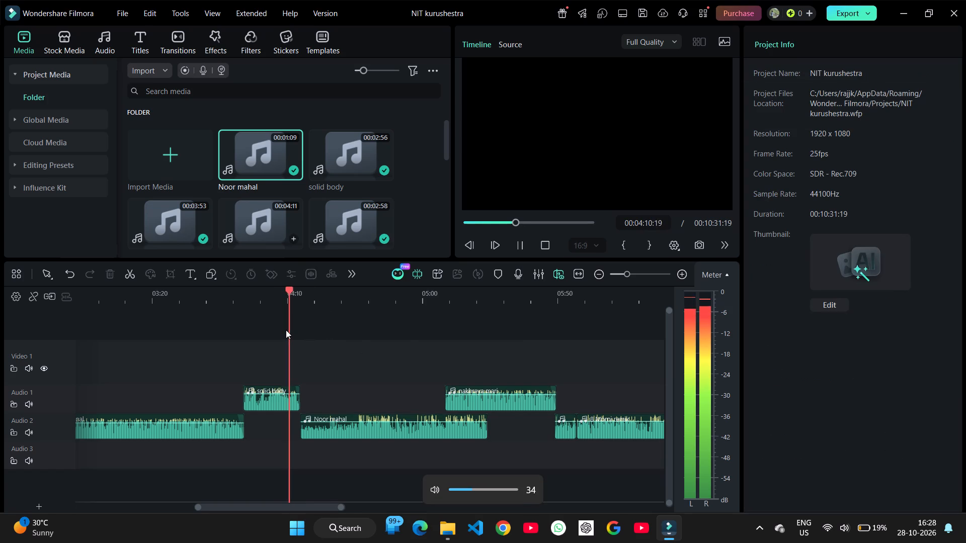
key("space")
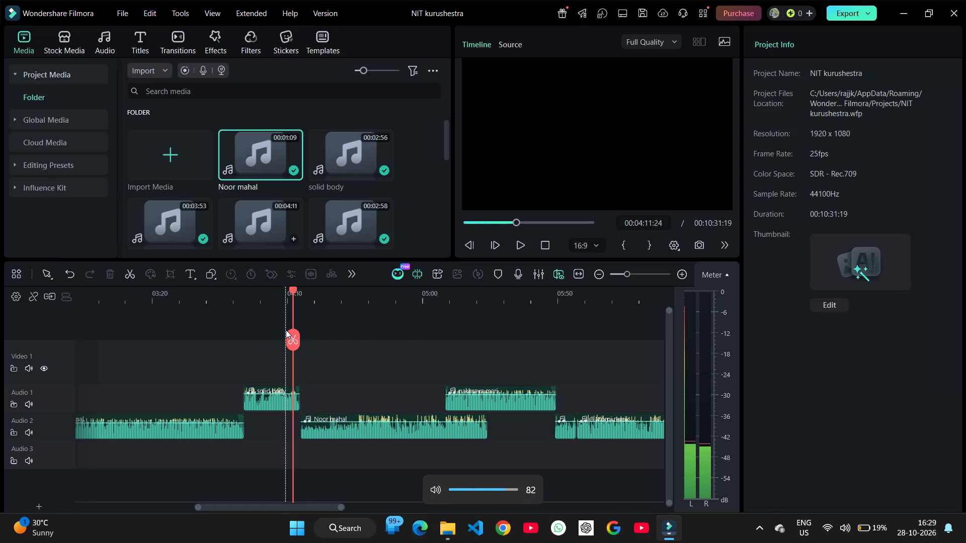
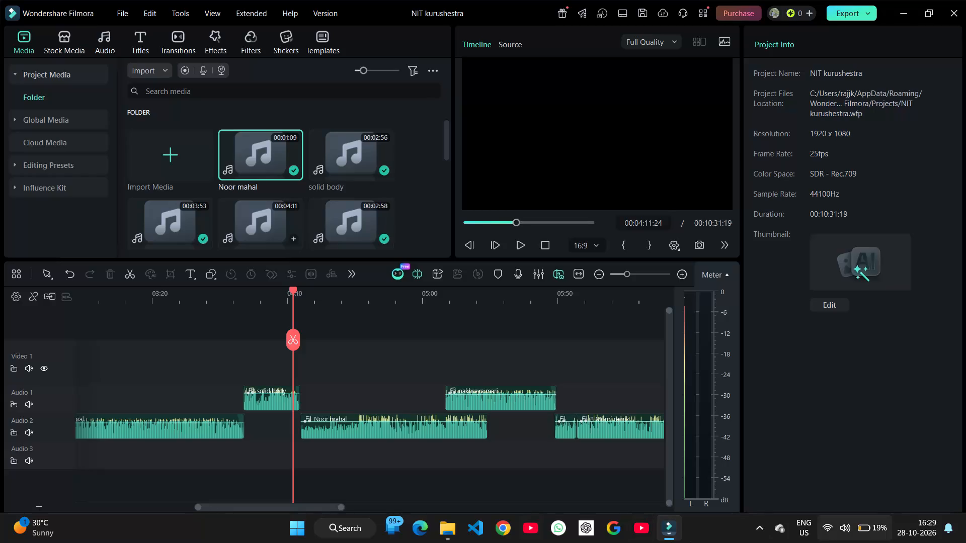
Open the list of Bluetooth devices in the Windows quick settings.
left_click(831, 526)
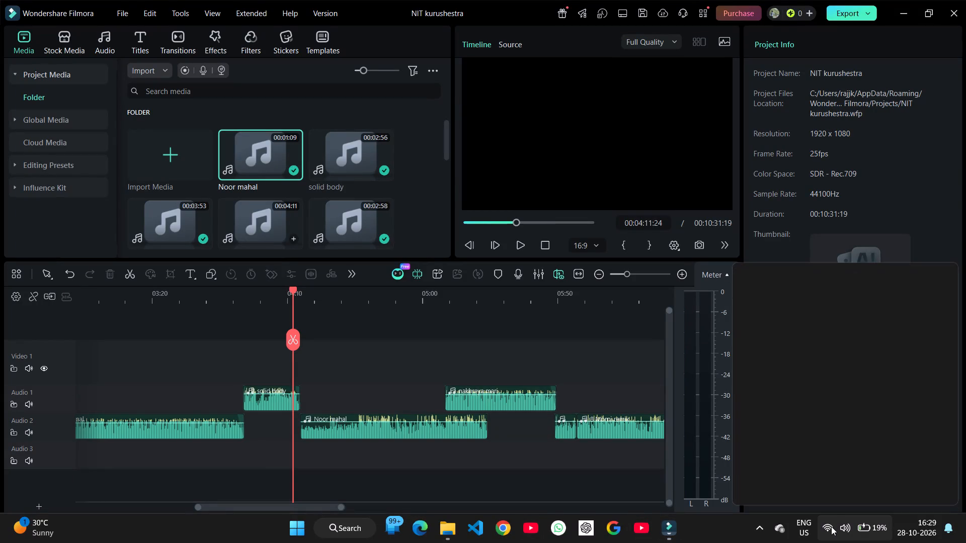
left_click(859, 303)
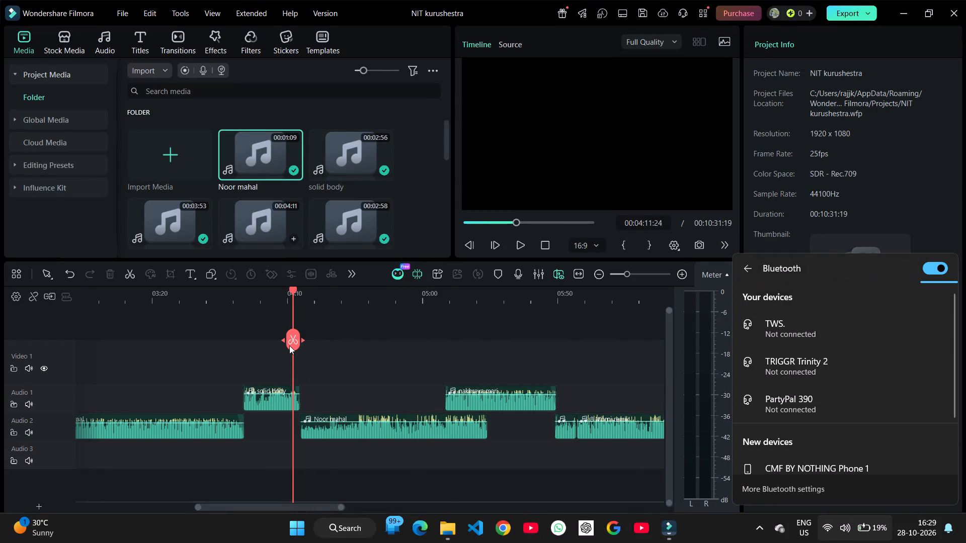
Try to play the timeline from about 04:11, just before solid body gives way to Noor mahal.
key("space")
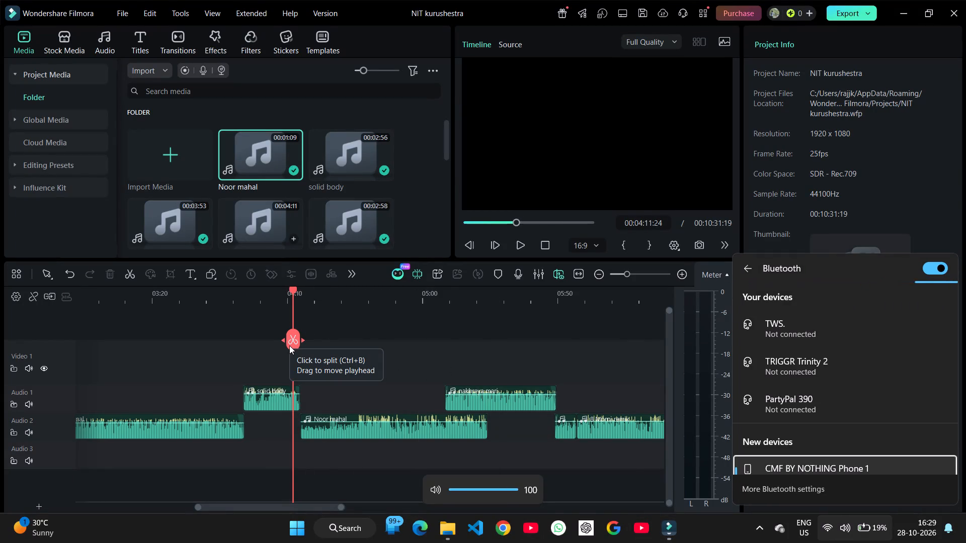
key("space")
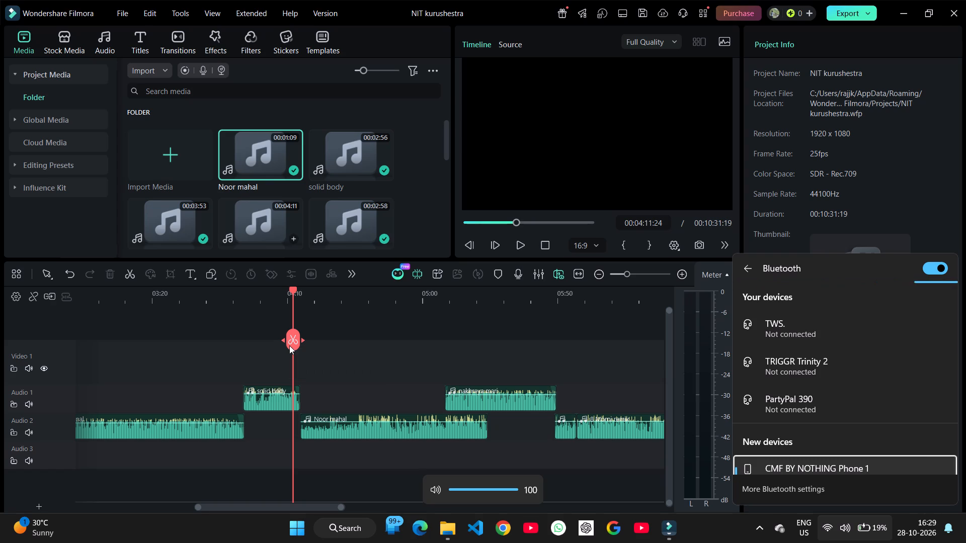
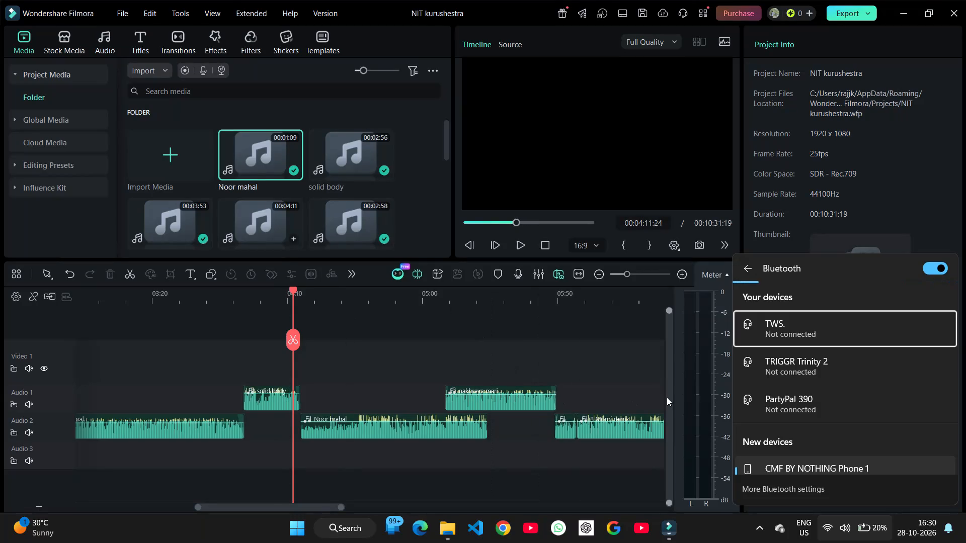
Connect the TRIGGR Trinity 2 headset from the list of paired Bluetooth devices.
left_click(863, 369)
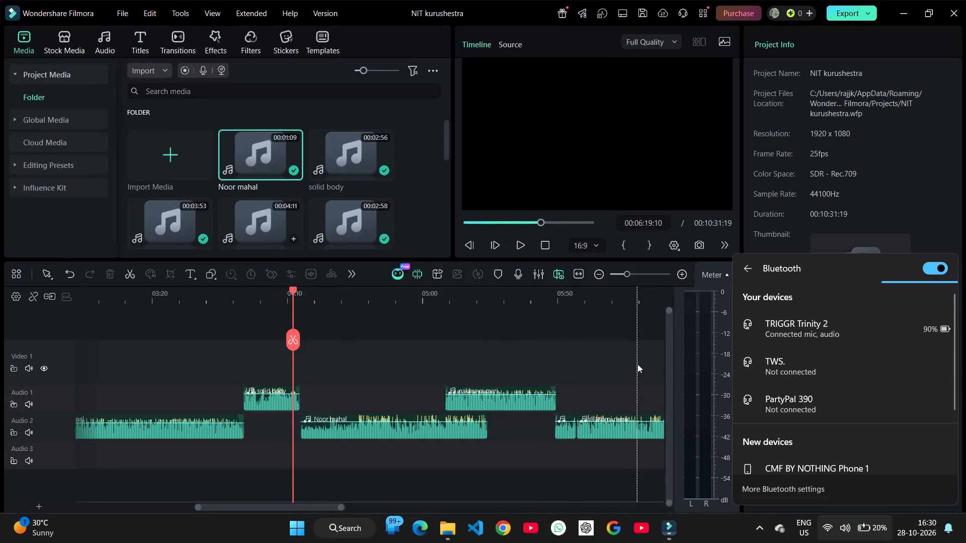
key("space")
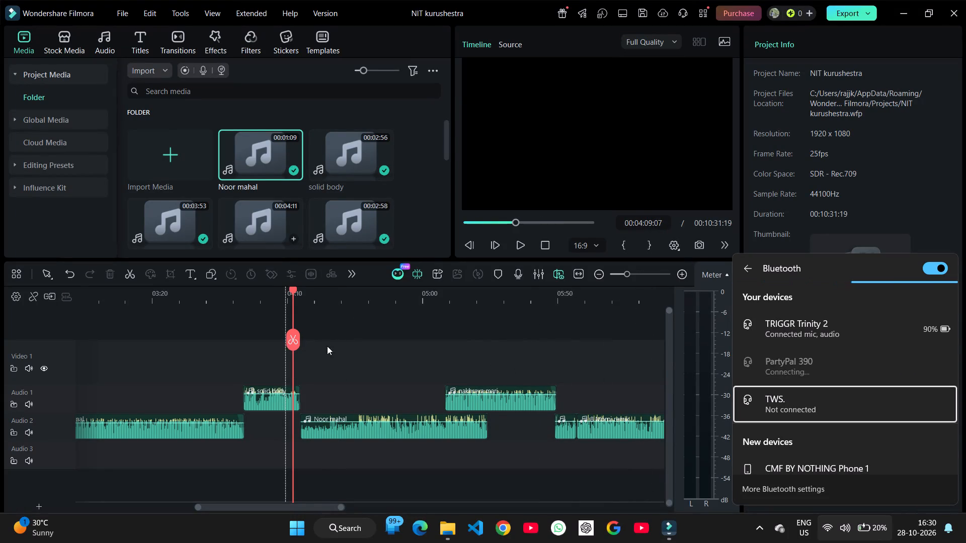
Return to the timeline and briefly play it from about 04:12, near the end of the solid body clip.
left_click(294, 307)
key("space")
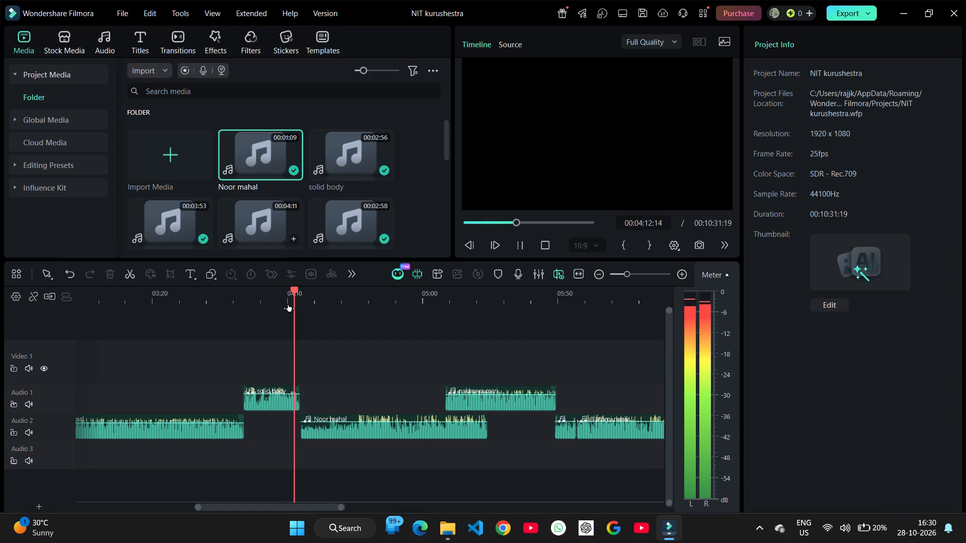
key("space")
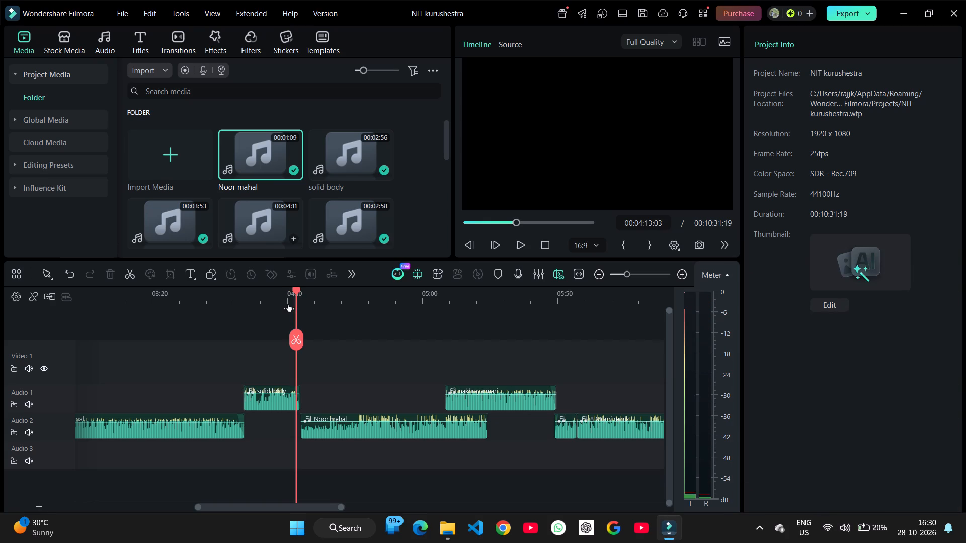
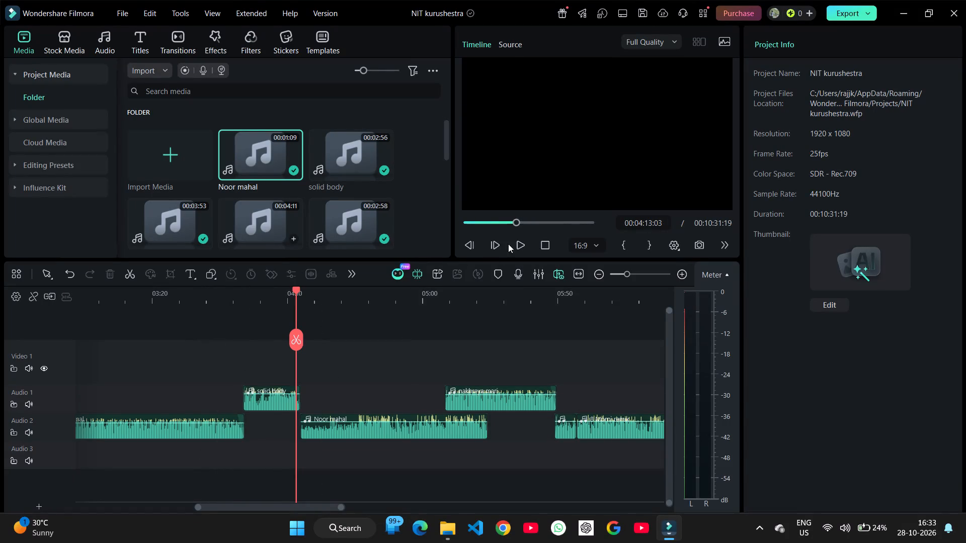
Play the timeline from about 04:13 to listen to the transition from solid body into Noor mahal.
left_click(523, 244)
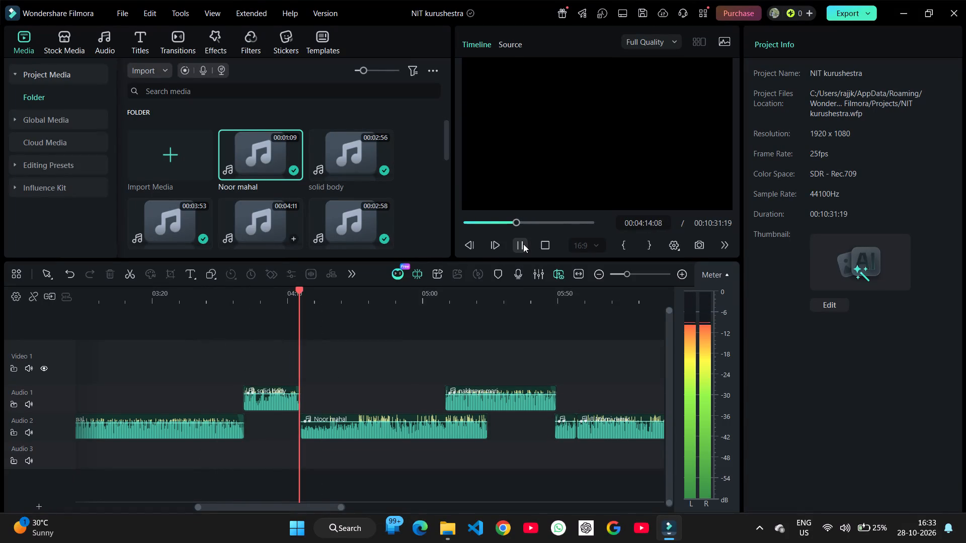
left_click(513, 221)
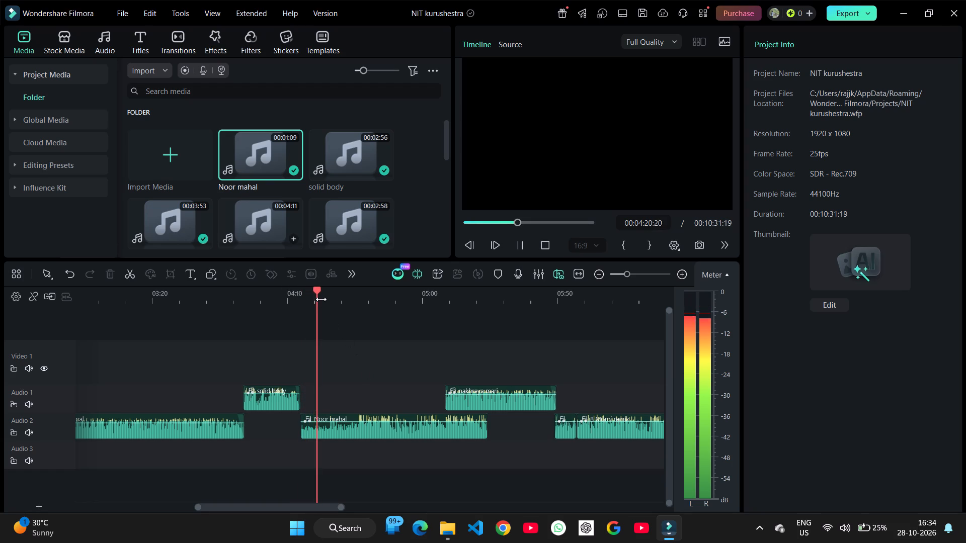
Move playback to just after 05:00 to hear Noor mahal's ending where the following Audio 1 clip comes in.
left_click_drag(317, 292, 435, 303)
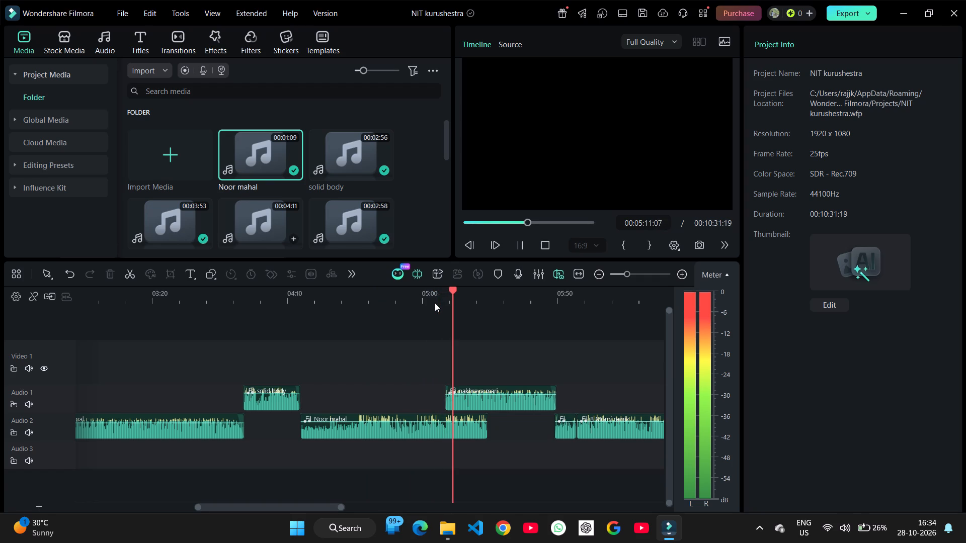
Pause at about 05:13 and resume playback to hear the end of Noor mahal over the Audio 1 clip.
left_click(517, 249)
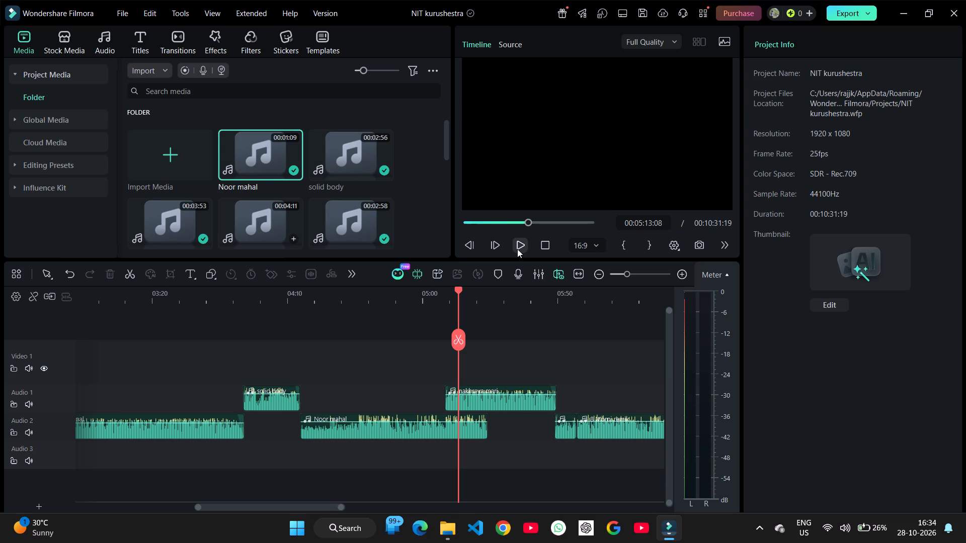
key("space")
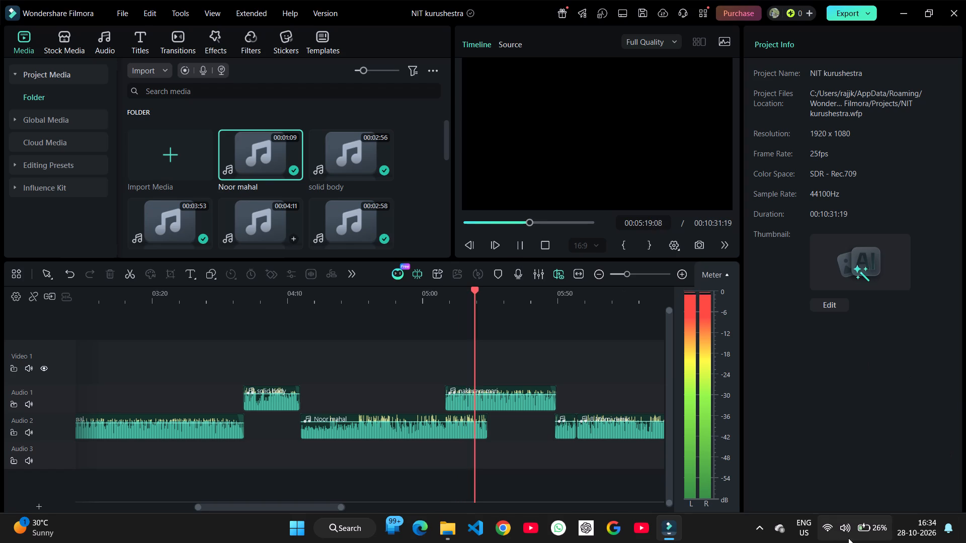
Switch off the computer's Bluetooth in Windows to stop using the headset for playback.
left_click(834, 521)
left_click(830, 287)
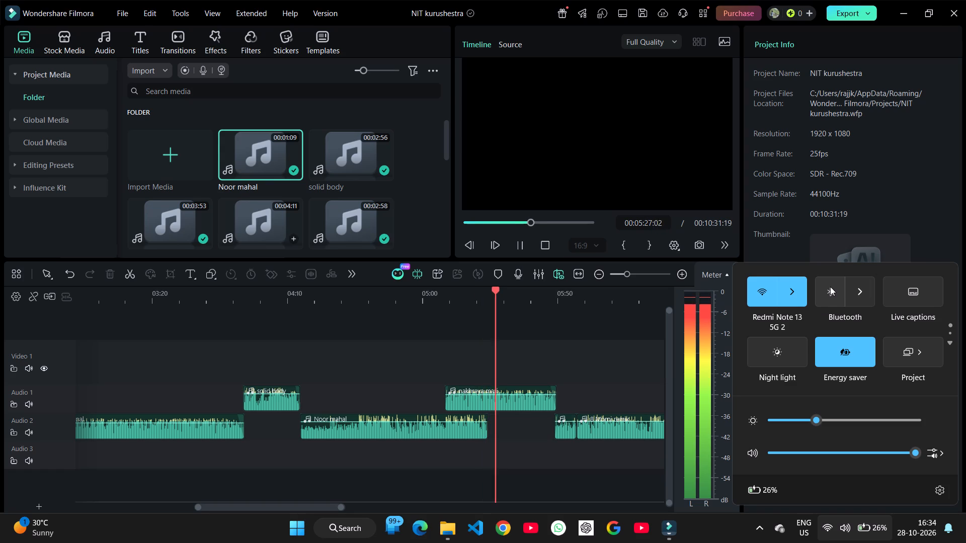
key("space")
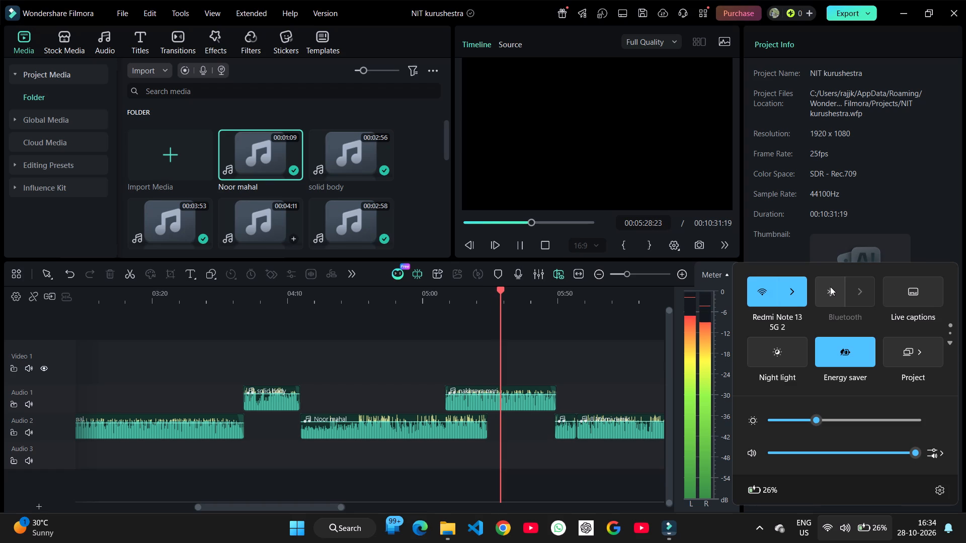
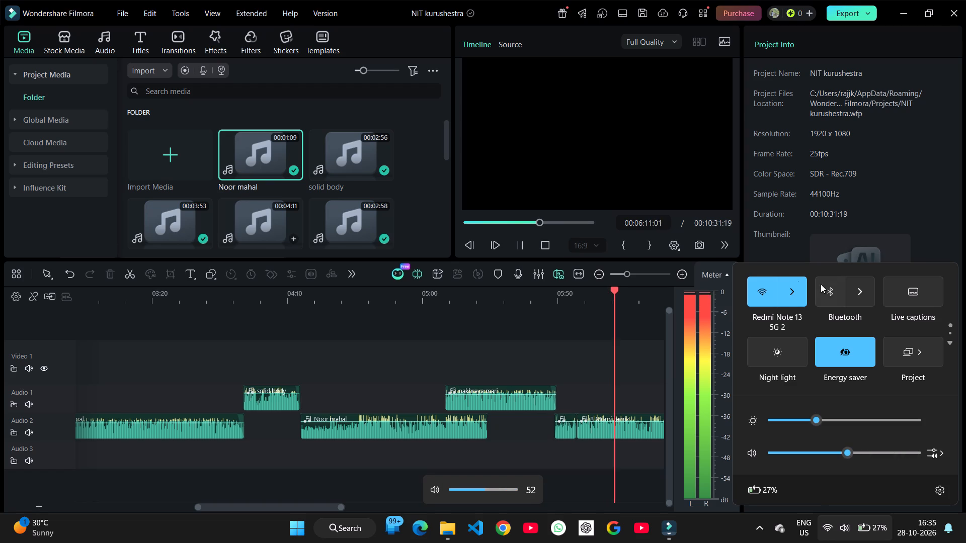
Play the timeline from about 04:12 to hear the transition from solid body into Noor mahal.
left_click(292, 370)
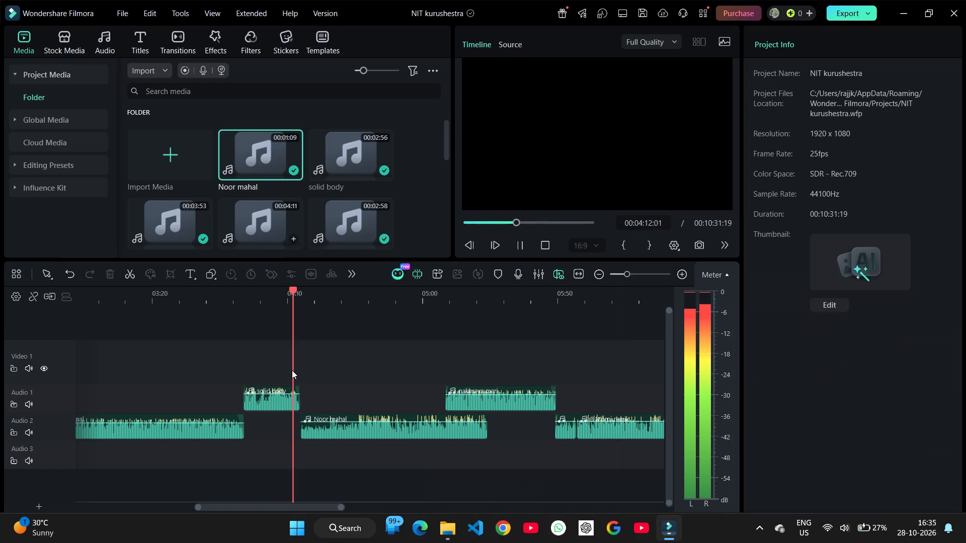
scroll(292, 370, "up", 9, "ctrl")
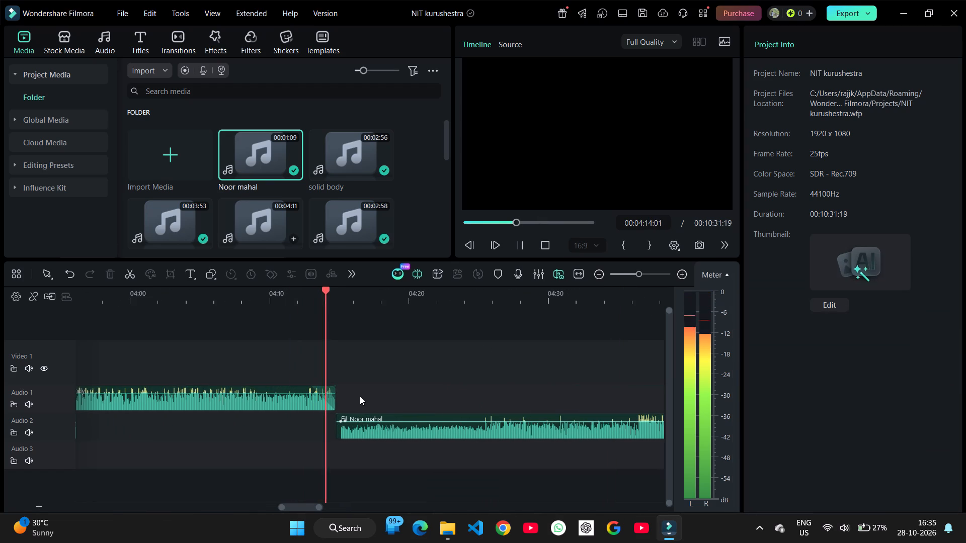
key("space")
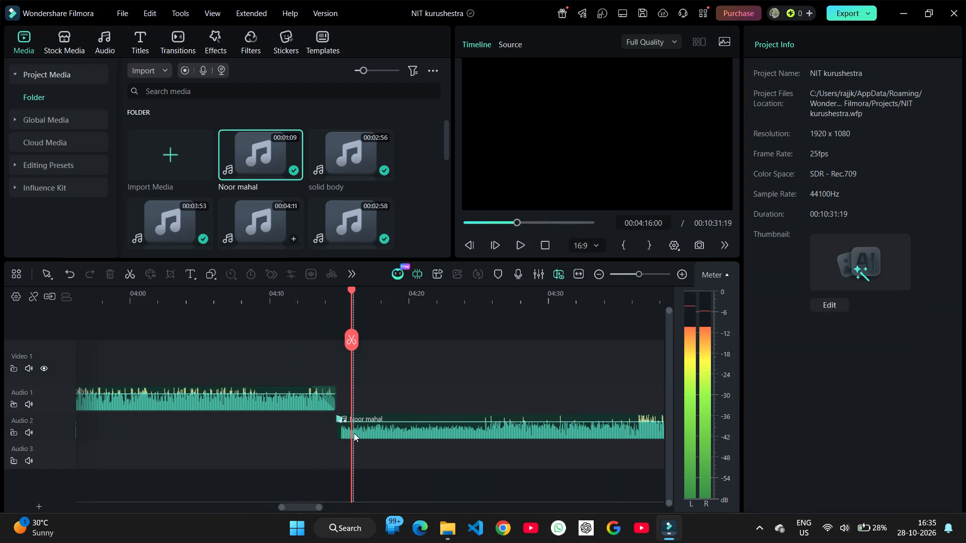
Give the Noor mahal clip a 2.24 s fade-in and shift it slightly earlier to overlap the end of solid body.
left_click(354, 433)
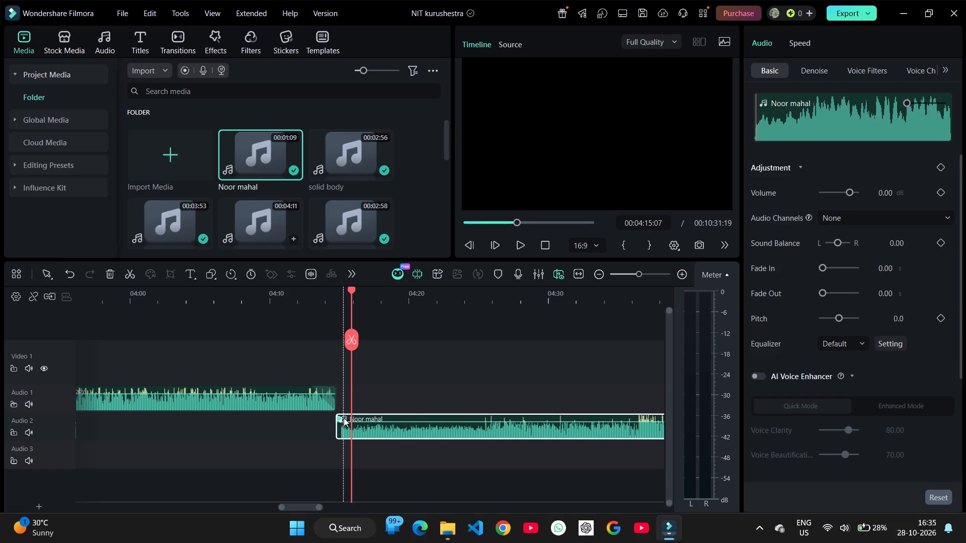
left_click_drag(341, 418, 380, 402)
left_click_drag(380, 402, 368, 398)
left_click_drag(408, 429, 400, 428)
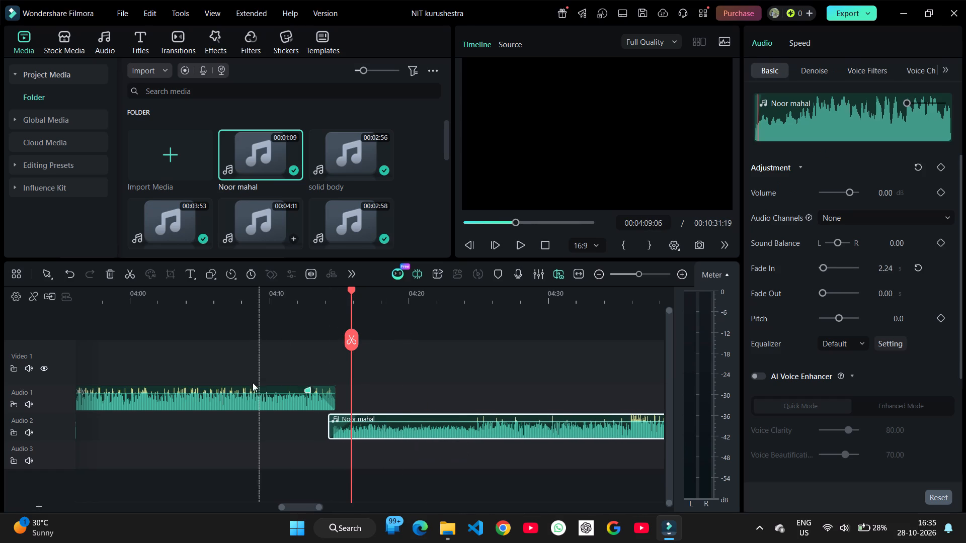
Play from about 04:09 to listen to the overlapped transition from solid body into Noor mahal.
left_click(257, 353)
key("space")
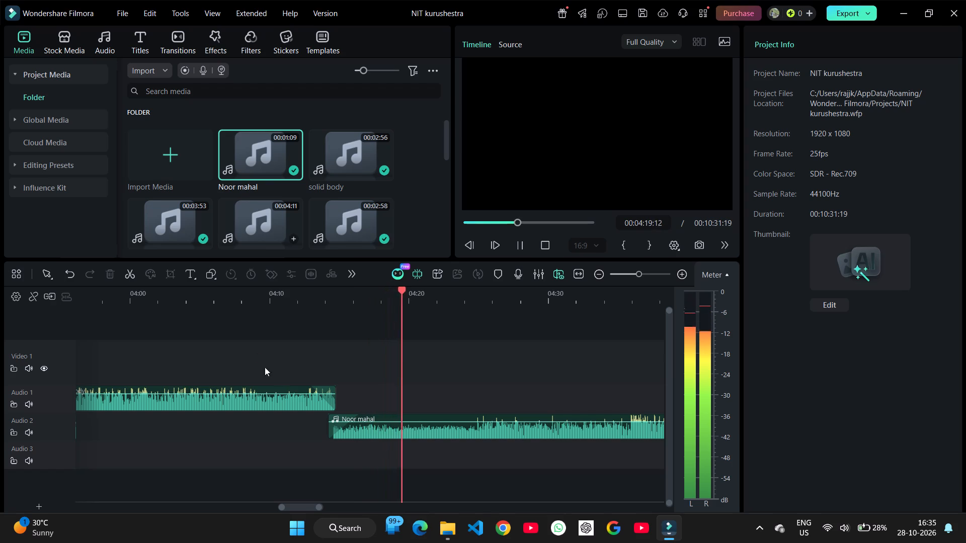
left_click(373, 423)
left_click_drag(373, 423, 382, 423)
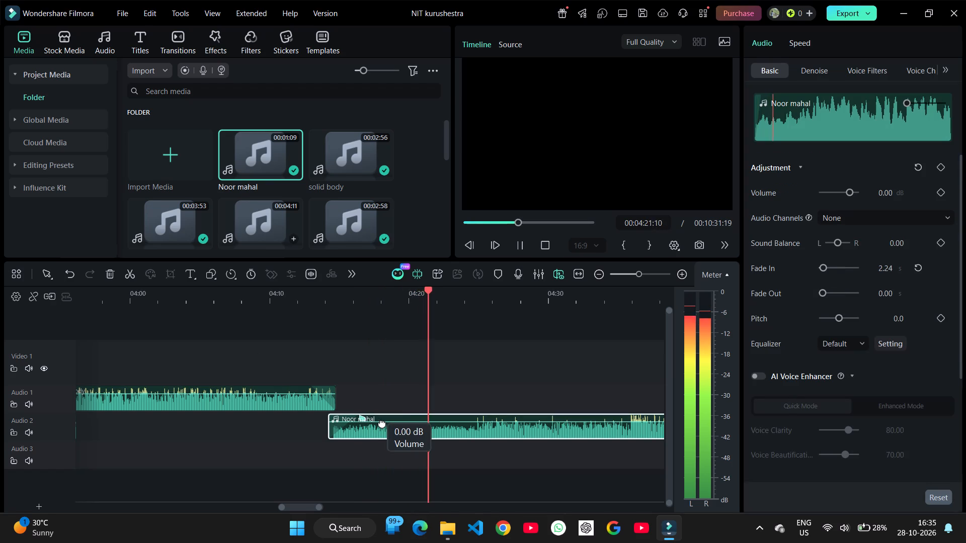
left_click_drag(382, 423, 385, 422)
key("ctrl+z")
Move Noor mahal slightly later on Audio 2, leaving only a small overlap with the end of solid body.
left_click_drag(399, 428, 442, 416)
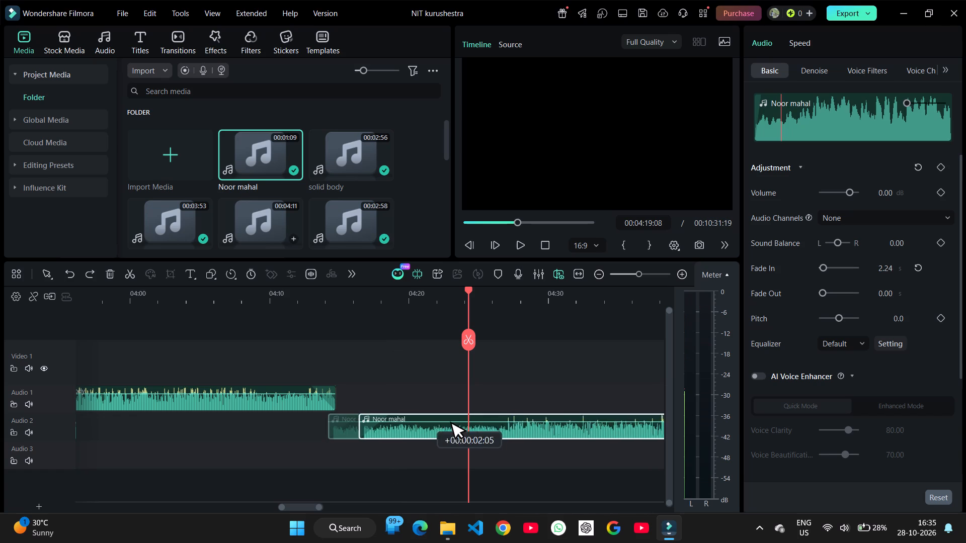
left_click_drag(442, 416, 403, 420)
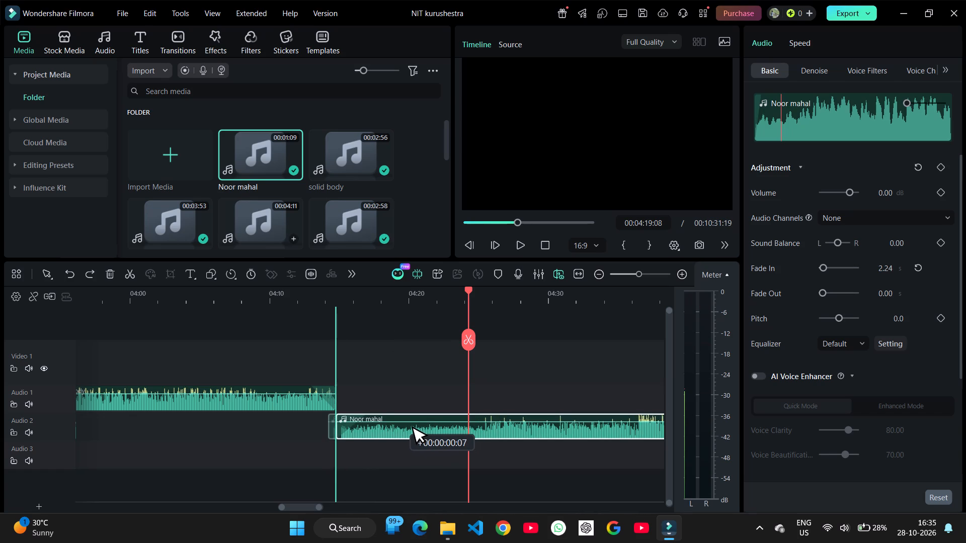
left_click_drag(403, 420, 403, 419)
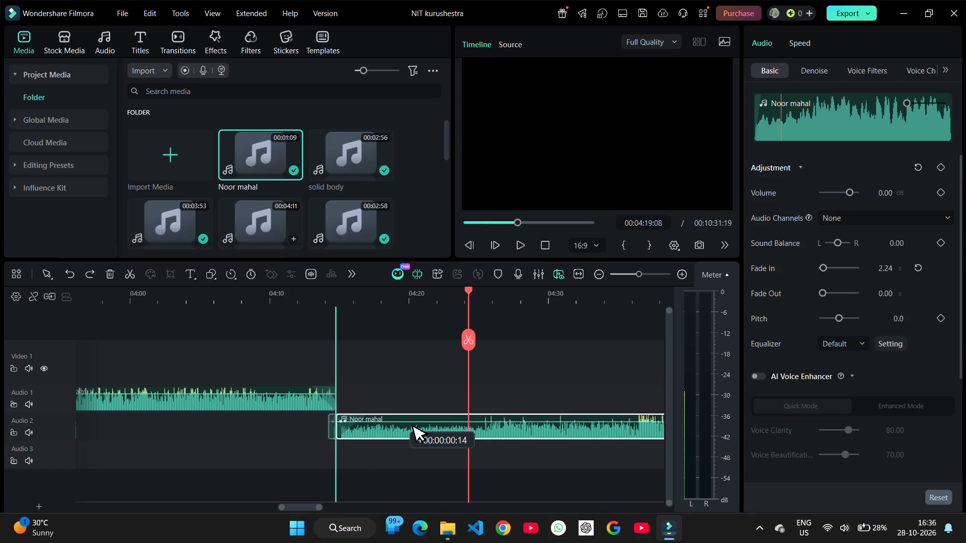
left_click_drag(403, 419, 403, 417)
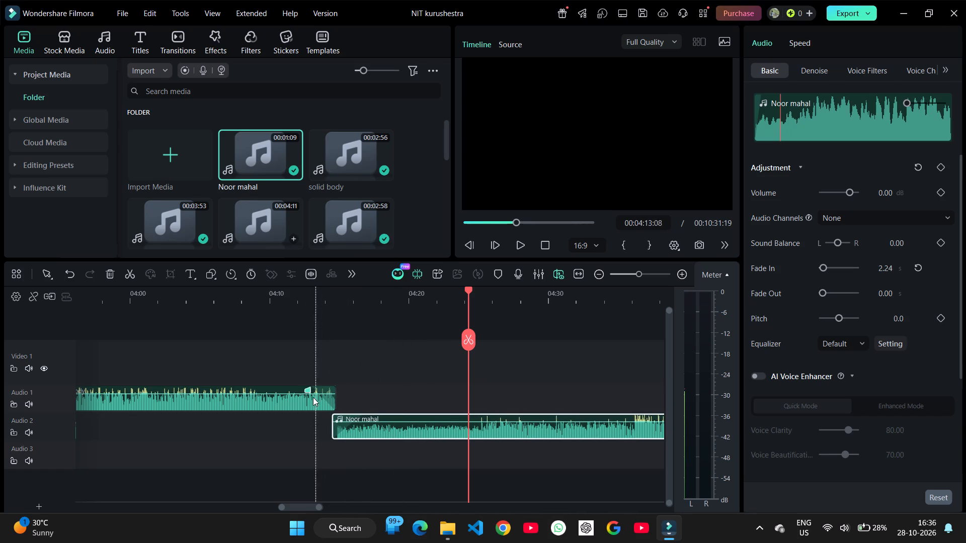
Play from about 04:10 to check the transition from solid body into the repositioned Noor mahal.
scroll(284, 379, "up", 5, "ctrl")
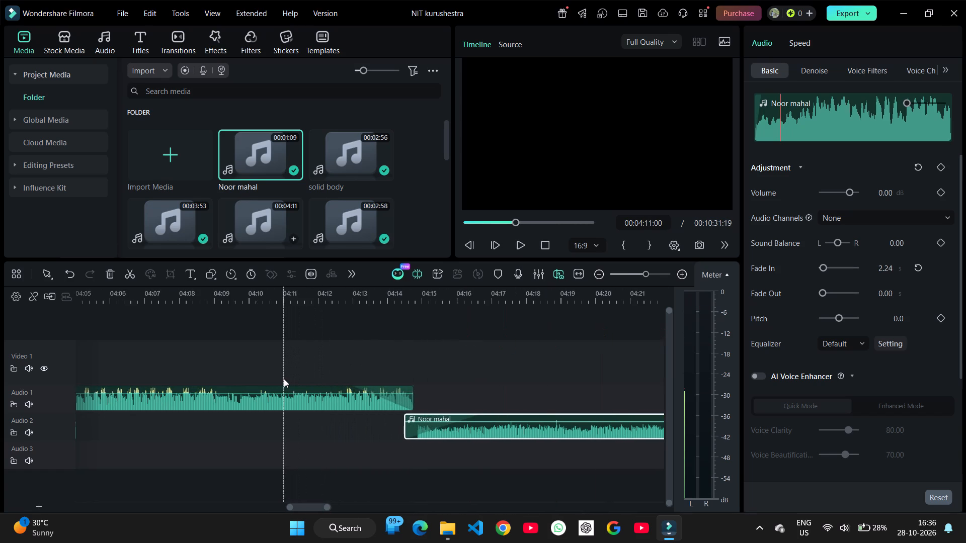
left_click(249, 355)
key("space")
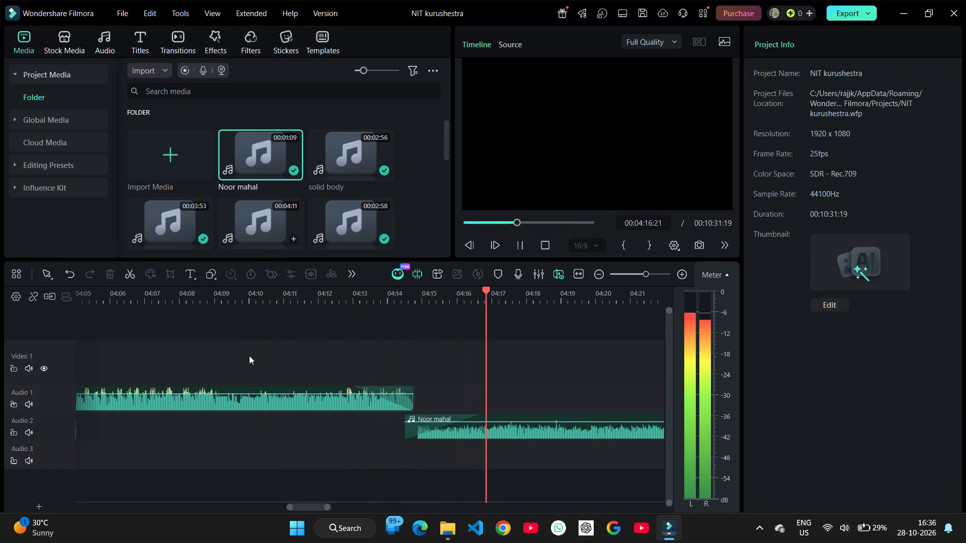
Move nakhreya mari and all following clips about 13.5 s later so nakhreya mari starts just before Noor mahal ends.
scroll(249, 355, "left", 1)
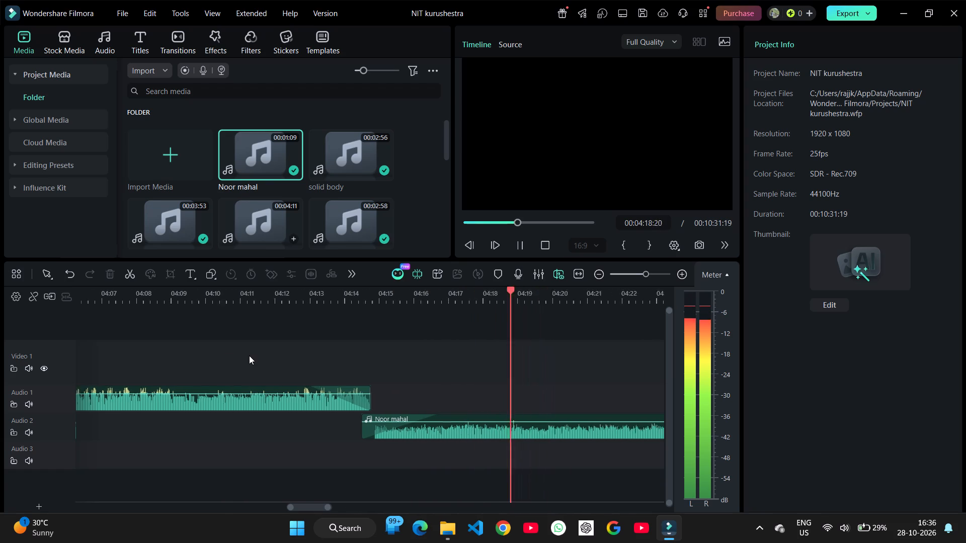
scroll(249, 355, "left", 2)
scroll(249, 355, "down", 9, "ctrl")
scroll(249, 355, "left", 1)
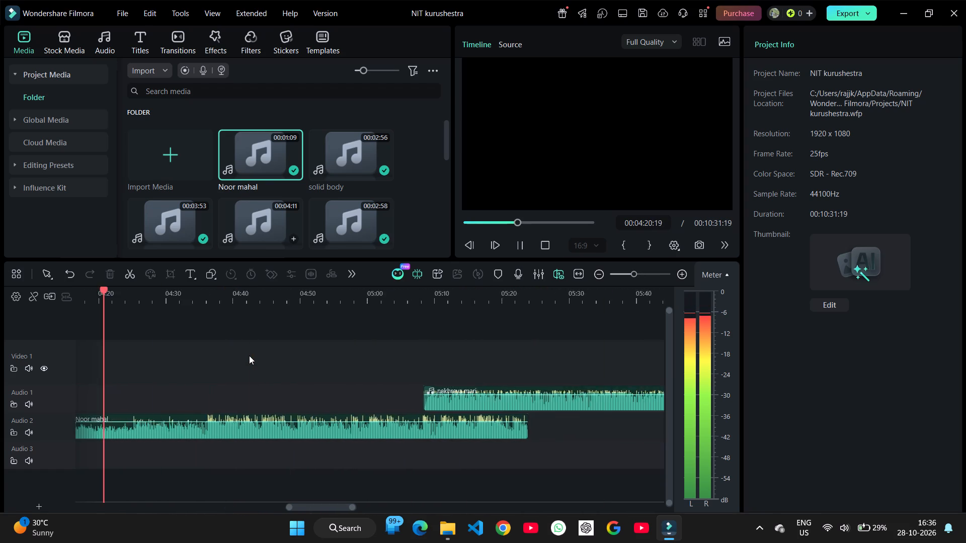
scroll(249, 355, "left", 1)
key("shift+a")
scroll(249, 355, "down", 5, "ctrl")
left_click(541, 359)
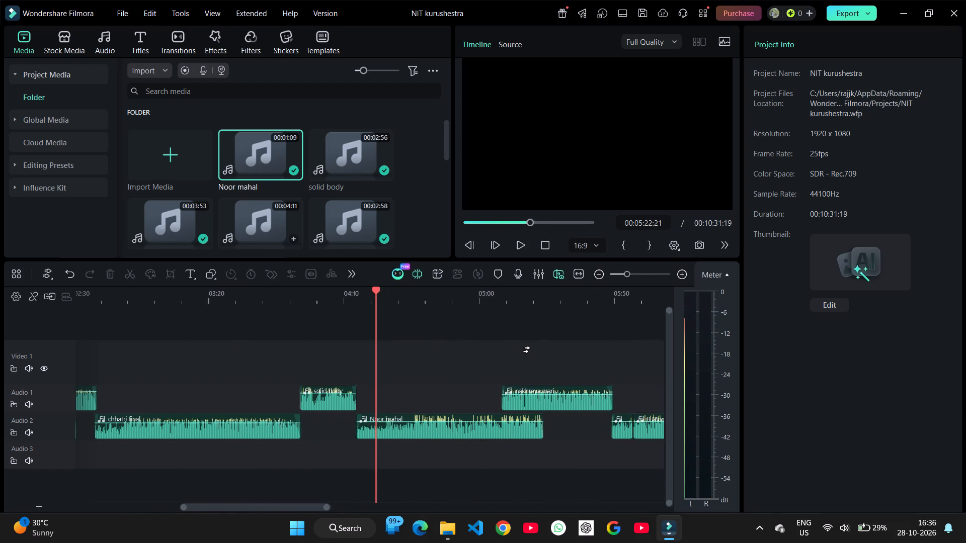
left_click(610, 373)
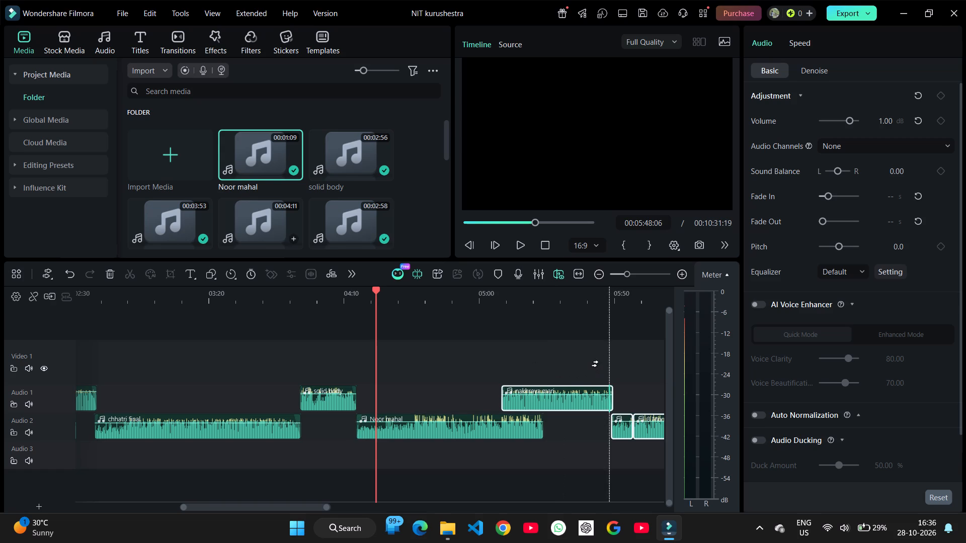
left_click_drag(599, 414, 630, 411)
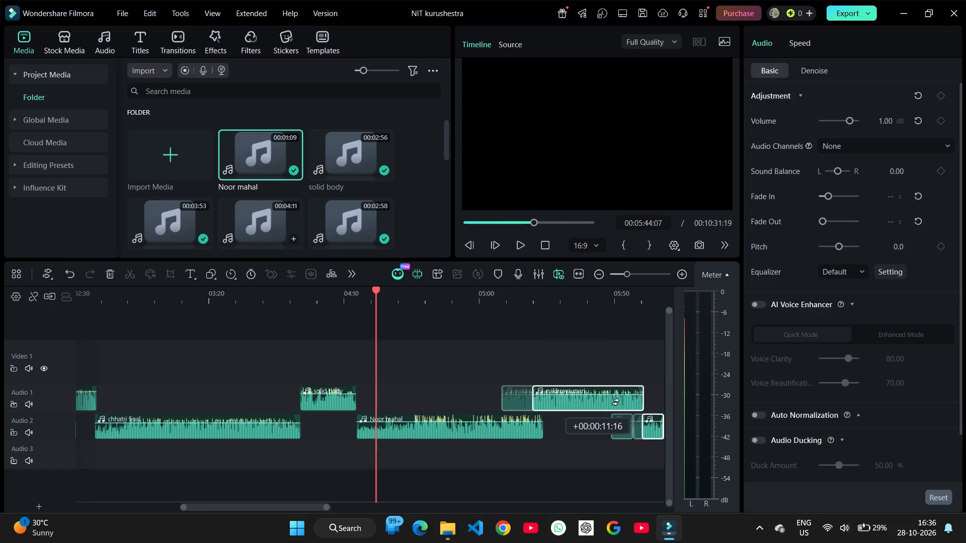
left_click_drag(630, 411, 635, 411)
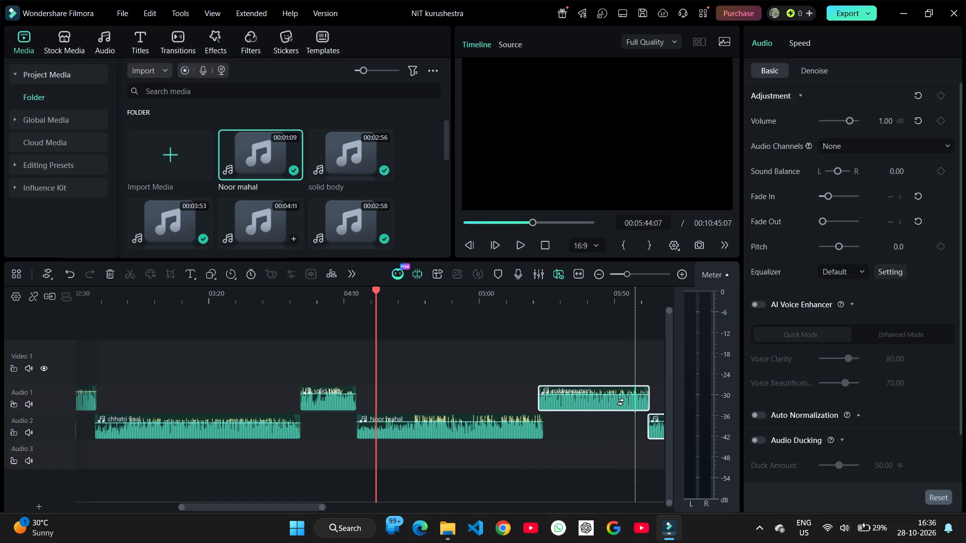
key("v")
Play from about 05:11 to listen to Noor mahal's ending leading into nakhreya mari.
left_click(511, 353)
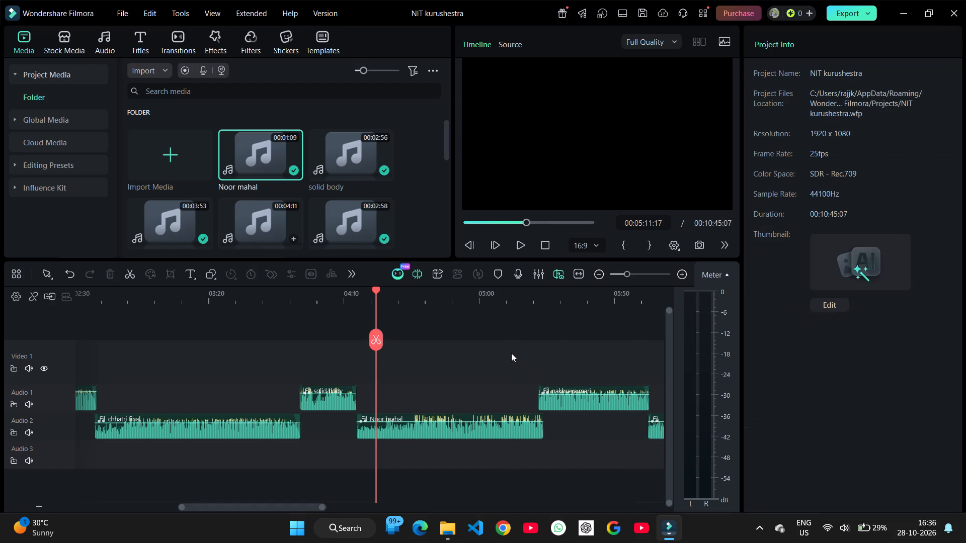
key("space")
scroll(511, 353, "up", 6, "ctrl")
scroll(511, 353, "left", 1)
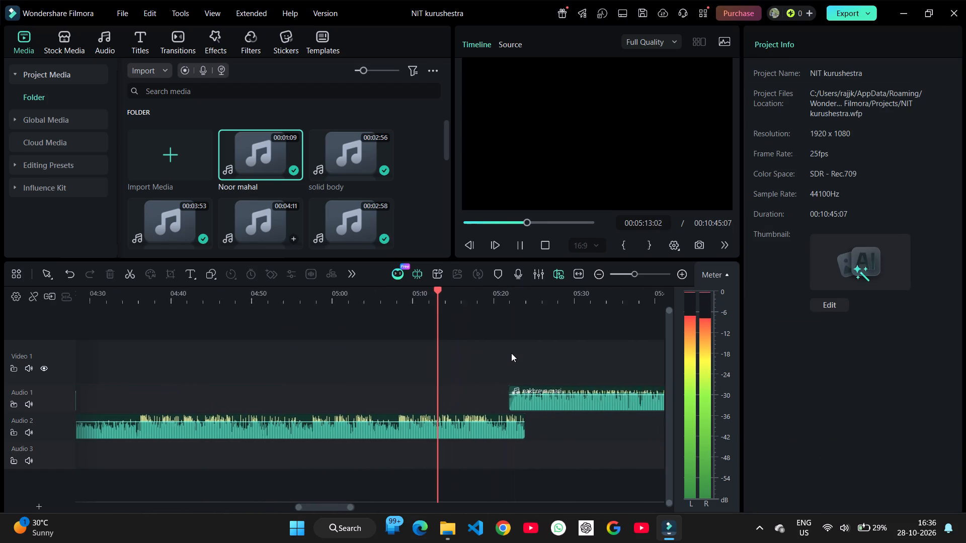
scroll(511, 353, "left", 1)
scroll(511, 353, "up", 1, "ctrl")
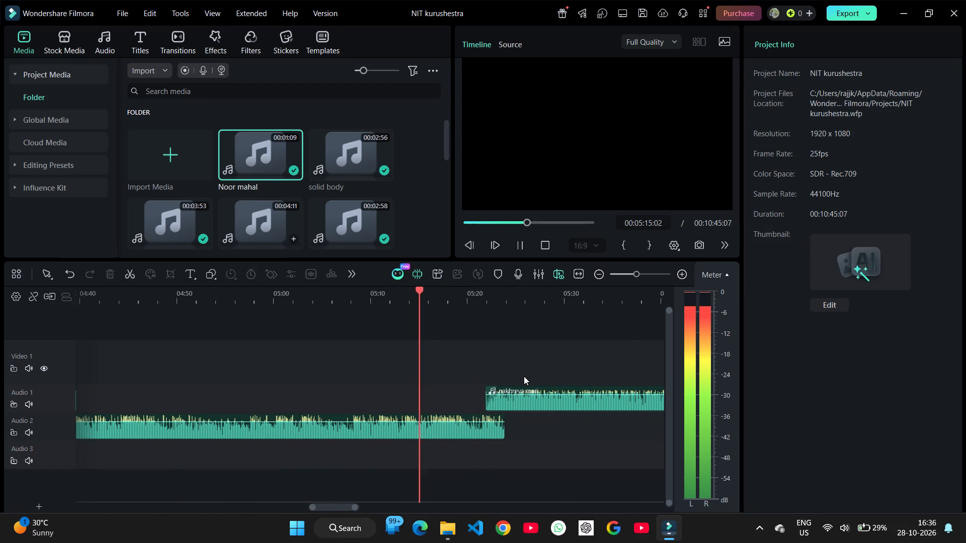
Shift nakhreya mari and all following clips about 0.8 s later to shorten the overlap with Noor mahal.
key("shift+a")
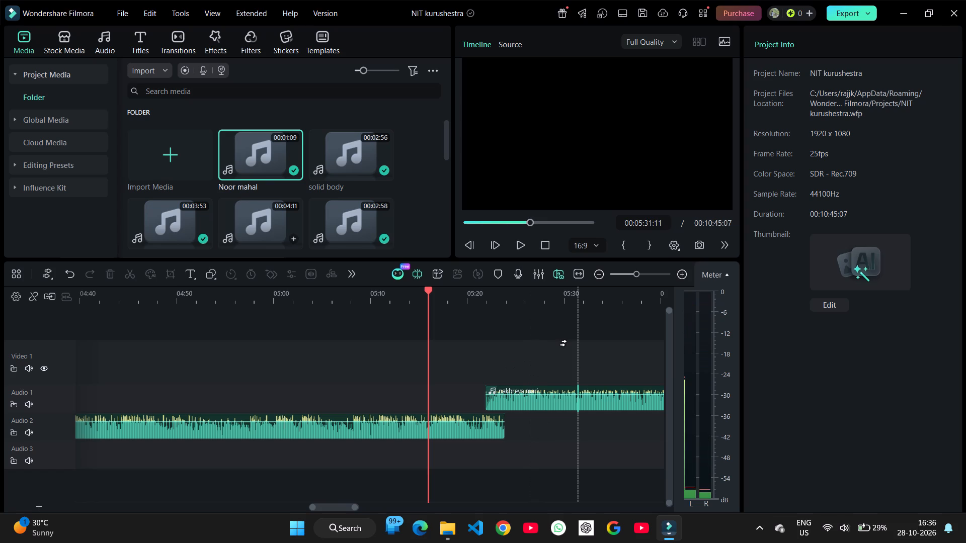
left_click(578, 382)
left_click_drag(577, 406, 587, 405)
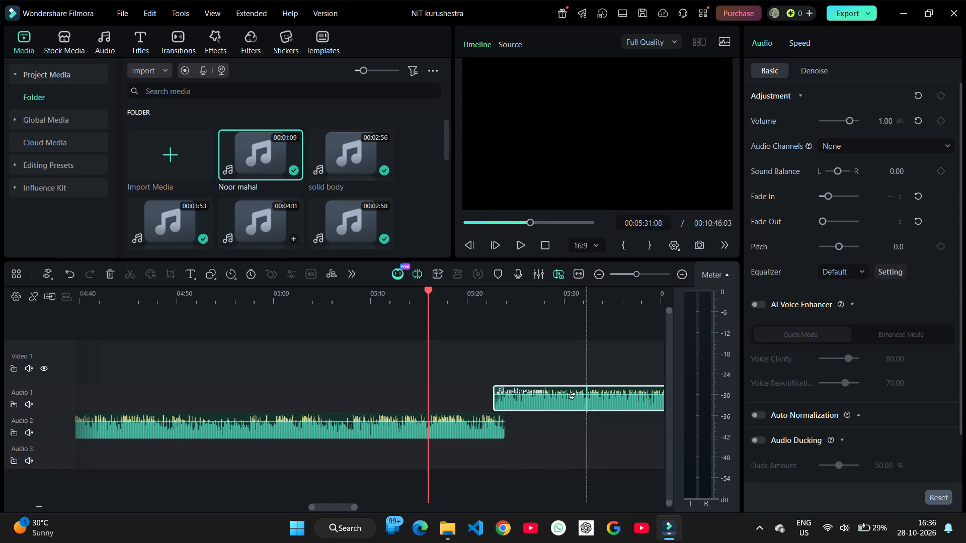
type("v")
Play from about 05:14 to hear the transition from Noor mahal into nakhreya mari.
key("space")
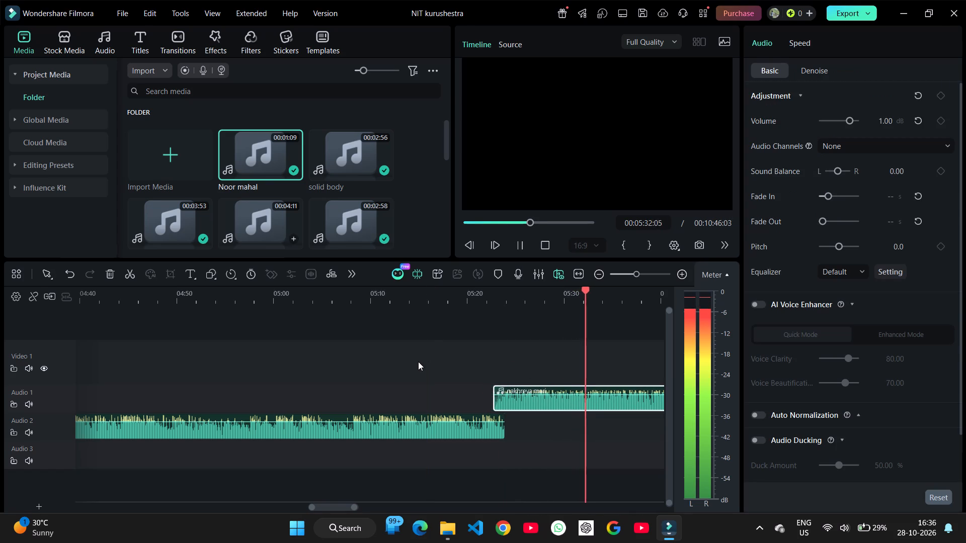
left_click(415, 361)
Add a 1.88 s fade-out to the end of the Noor mahal clip.
left_click_drag(502, 418, 487, 414)
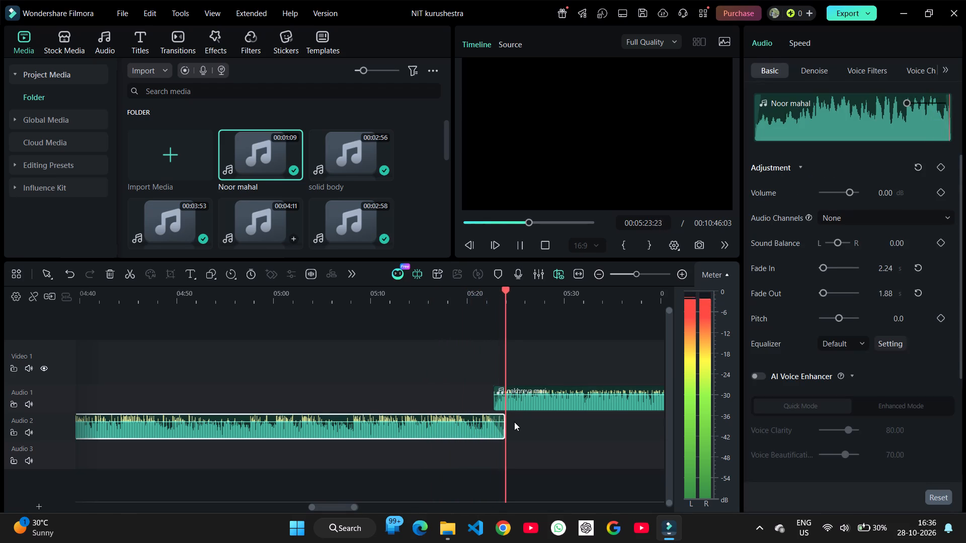
Shift nakhreya mari and all following clips about 0.6 s later, keeping a slight overlap with Noor mahal's end.
key("shift+a")
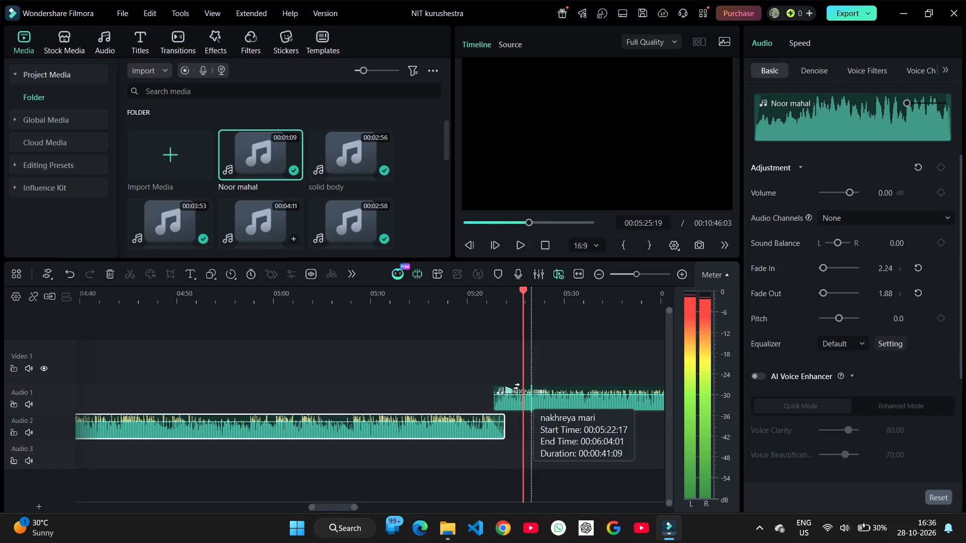
left_click(540, 408)
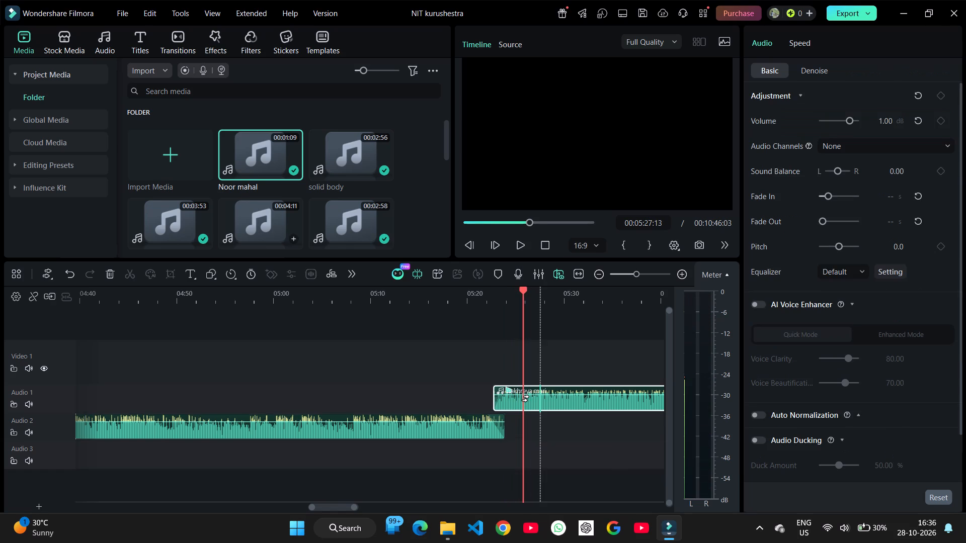
left_click_drag(542, 410, 550, 410)
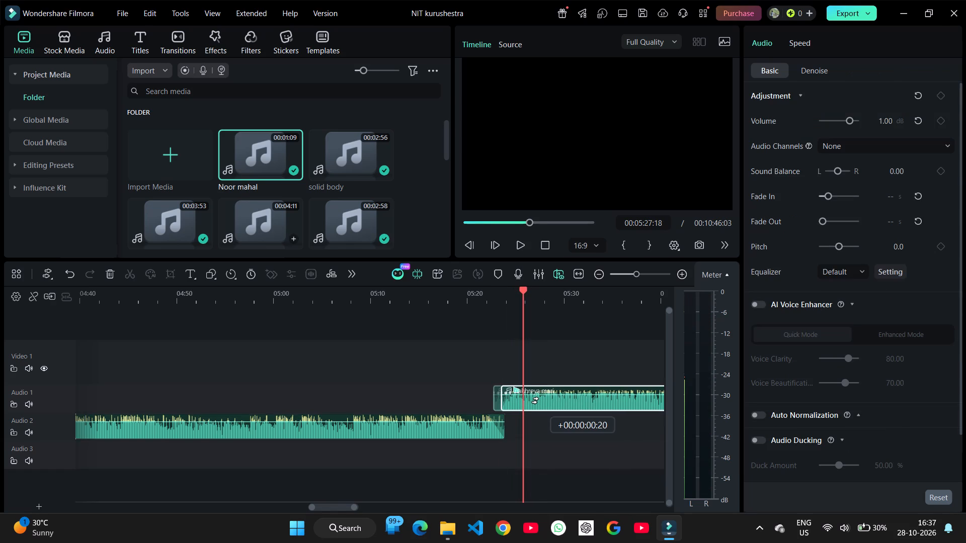
left_click_drag(550, 410, 549, 410)
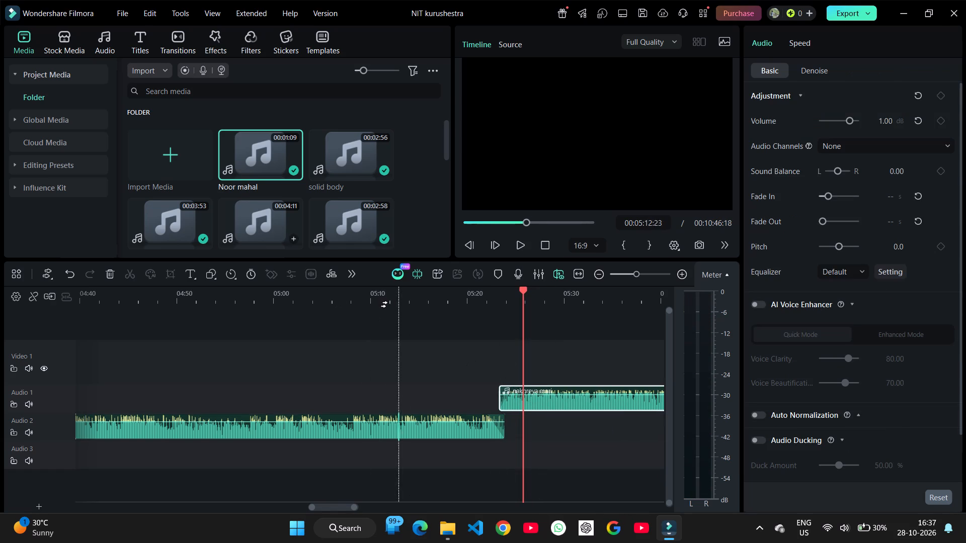
Play from about 05:12 and again from about 05:18 to check the transition from Noor mahal into nakhreya mari.
left_click(396, 301)
key("space")
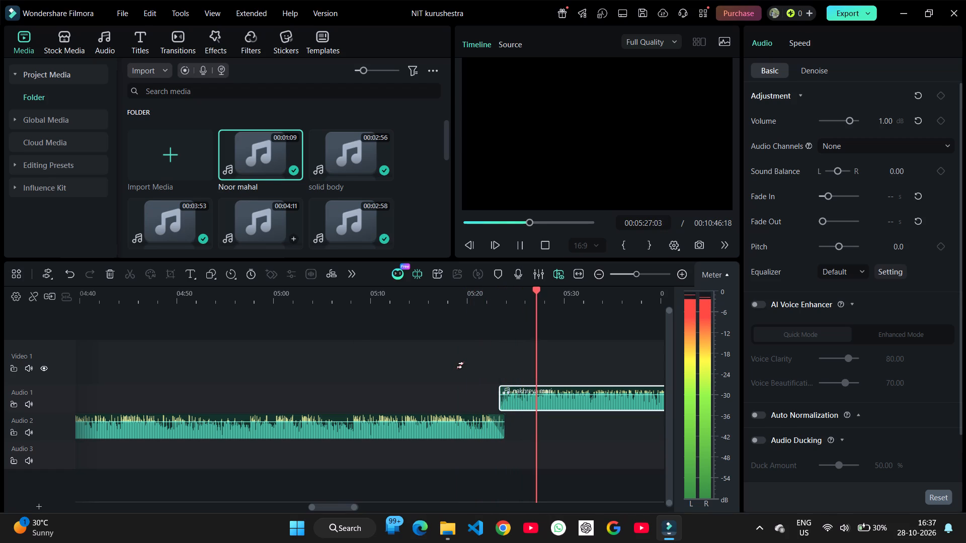
key("v")
left_click(455, 372)
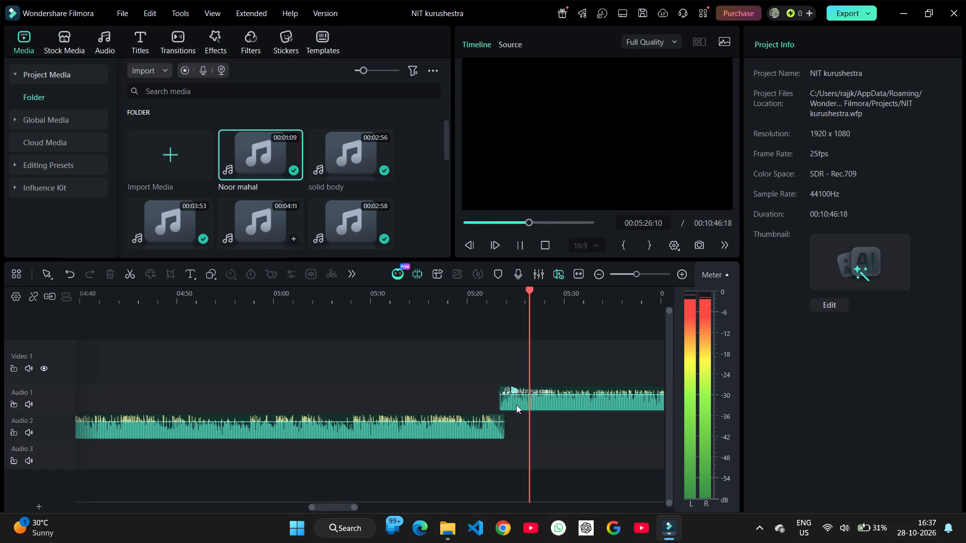
scroll(516, 405, "up", 11, "ctrl")
scroll(466, 395, "down", 4, "ctrl")
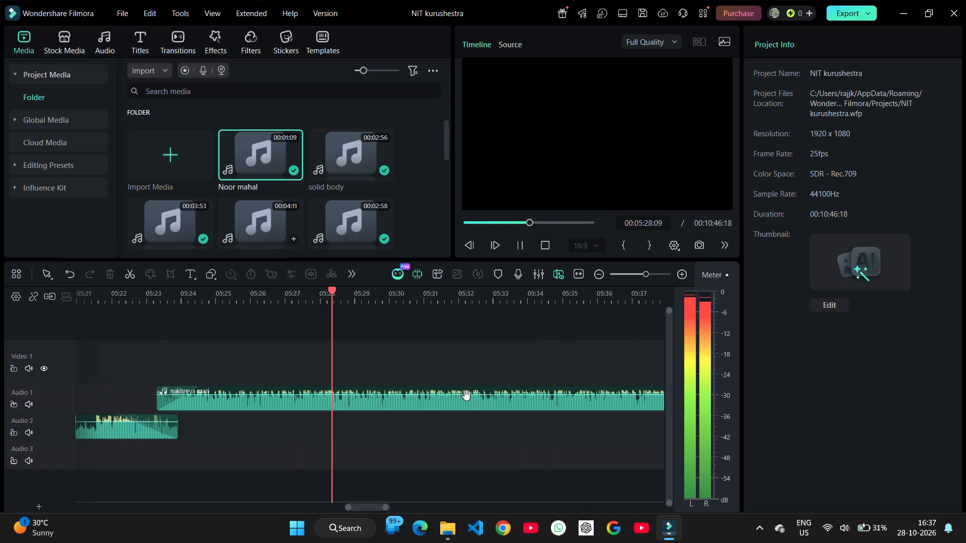
scroll(466, 395, "down", 1, "ctrl")
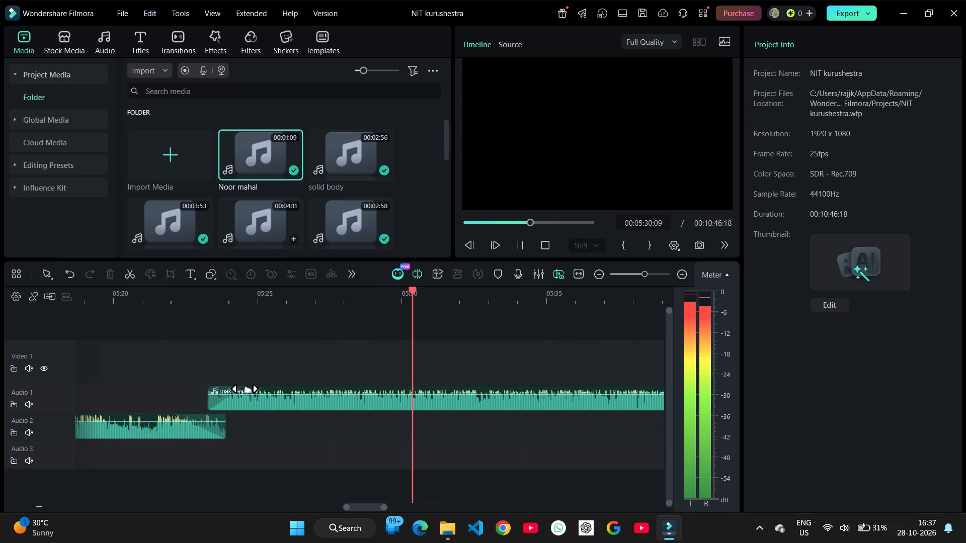
Shift nakhreya mari and all following clips 7 frames later, keeping a small overlap with the end of Noor mahal.
left_click_drag(245, 390, 231, 389)
key("shift+a")
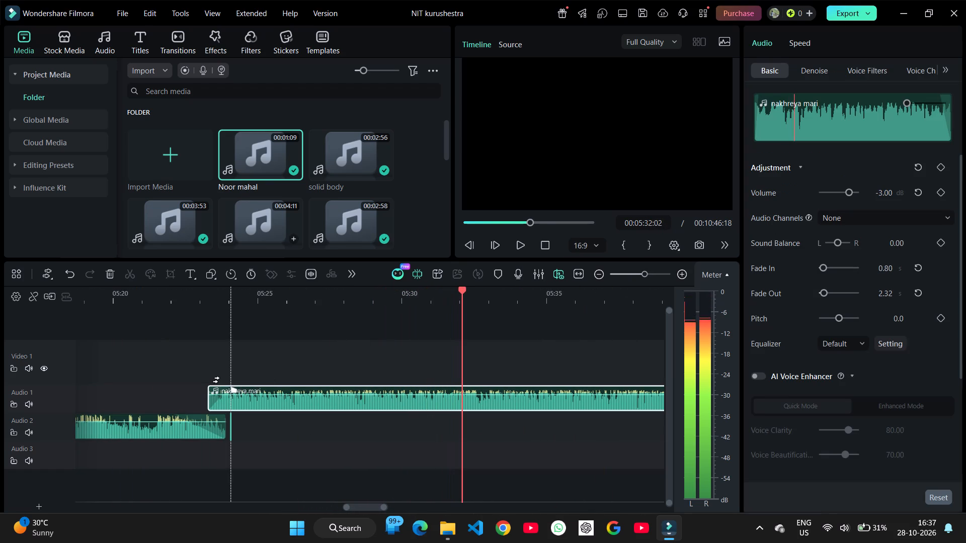
left_click(255, 382)
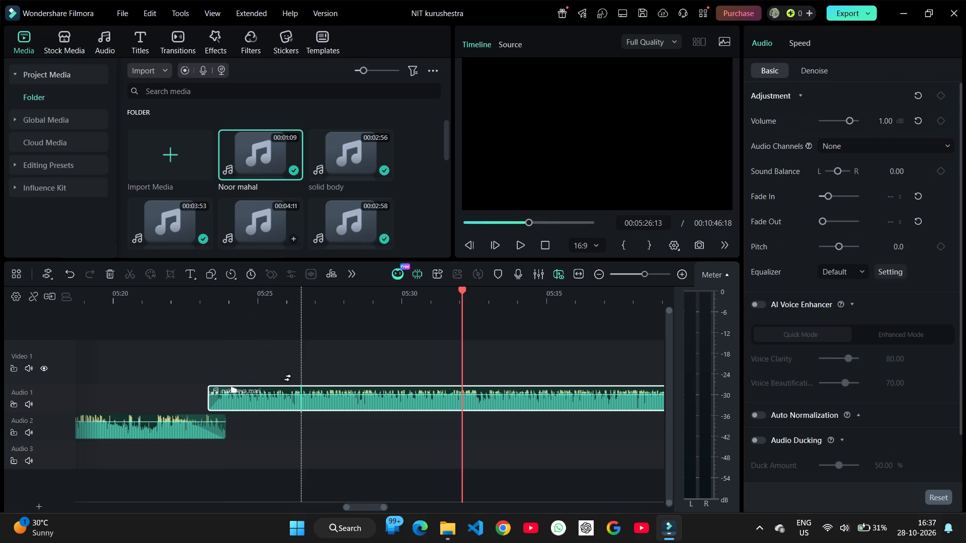
left_click(302, 387)
left_click_drag(304, 410, 315, 409)
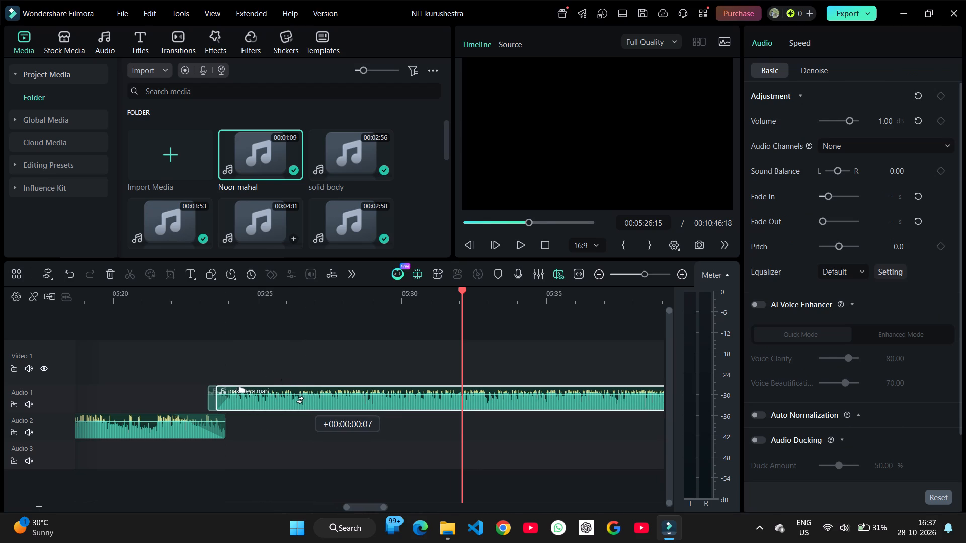
left_click_drag(315, 409, 314, 409)
key("v")
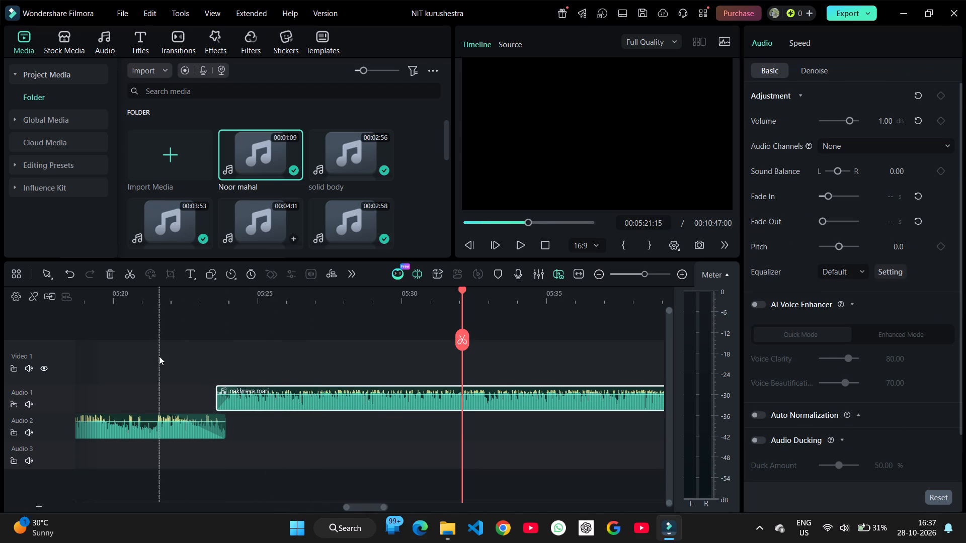
Play from about 05:19 to check the transition from Noor mahal into nakhreya mari.
left_click(159, 356)
left_click(95, 337)
key("space")
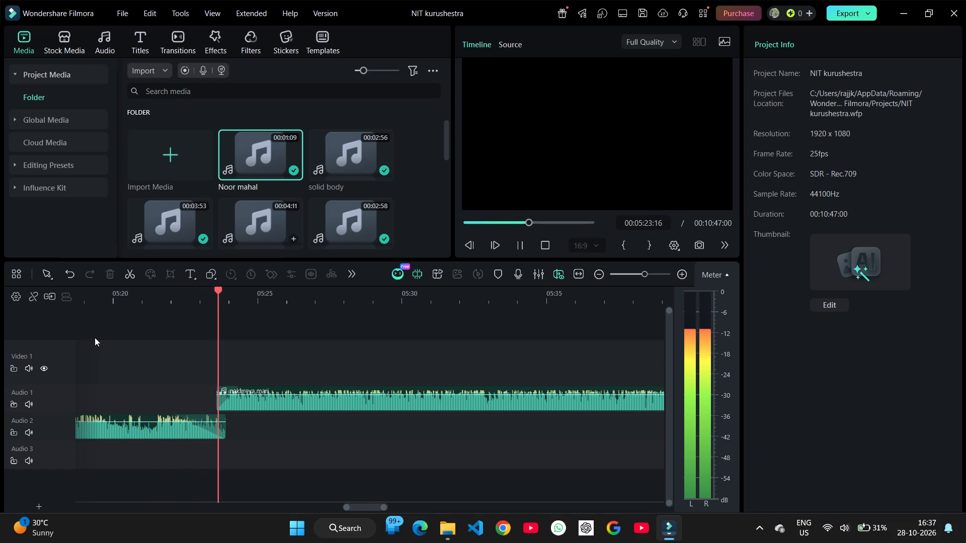
Play the end of nakhreya mari from about 06:00 to hear its transition into 8 Morni remix, stopping playback at about 06:04.
scroll(95, 337, "down", 8, "ctrl")
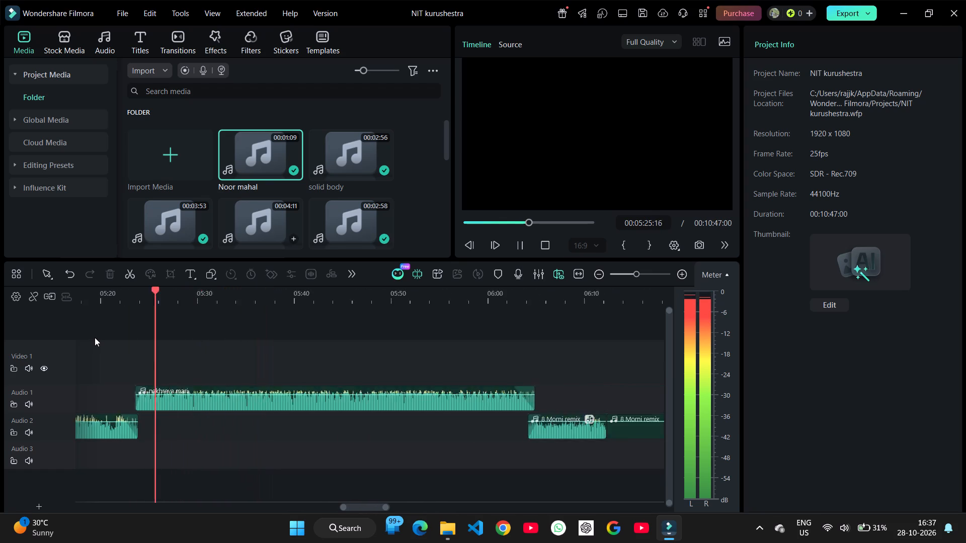
scroll(95, 337, "down", 2, "ctrl")
scroll(95, 337, "right", 3)
scroll(95, 337, "down", 5, "ctrl")
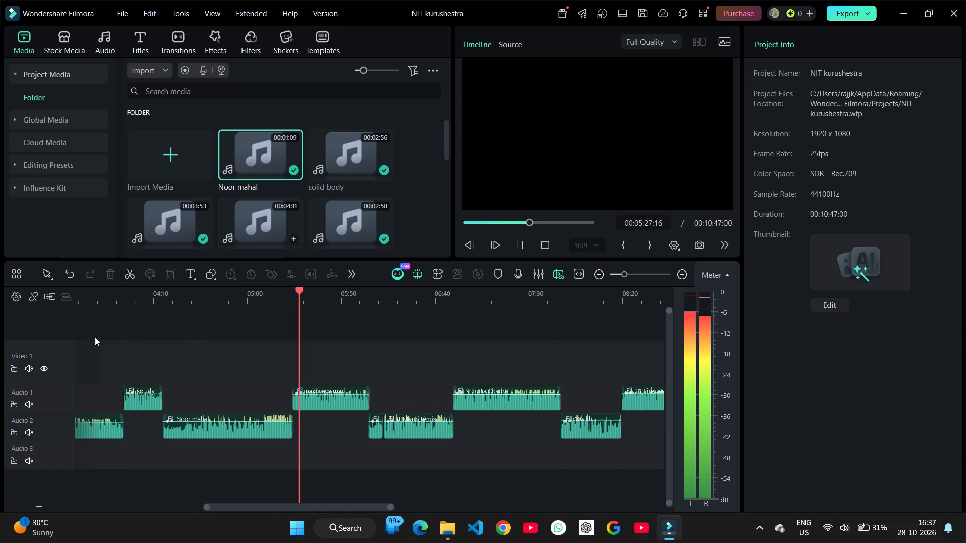
left_click(363, 359)
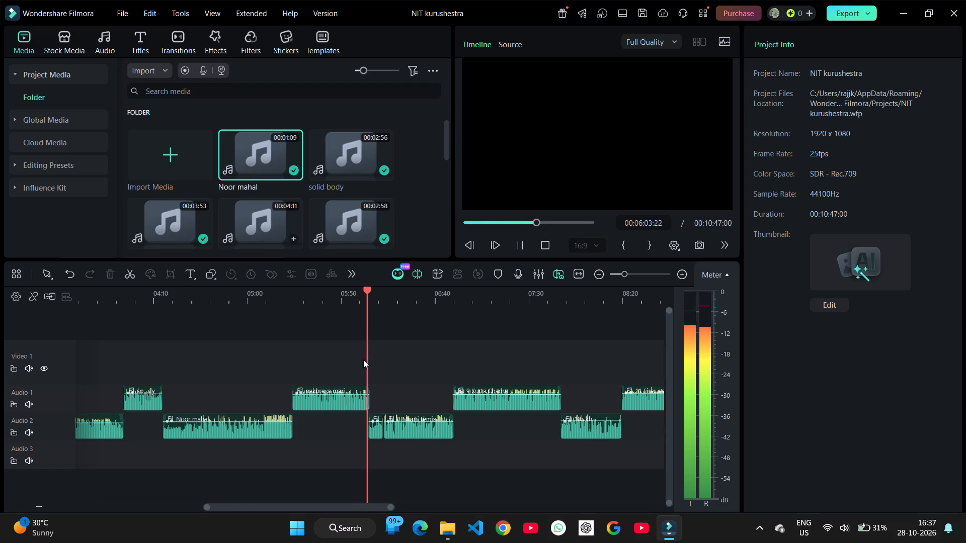
key("space")
Move the playhead back to about 04:34 within the Noor mahal clip.
scroll(363, 359, "up", 4, "ctrl")
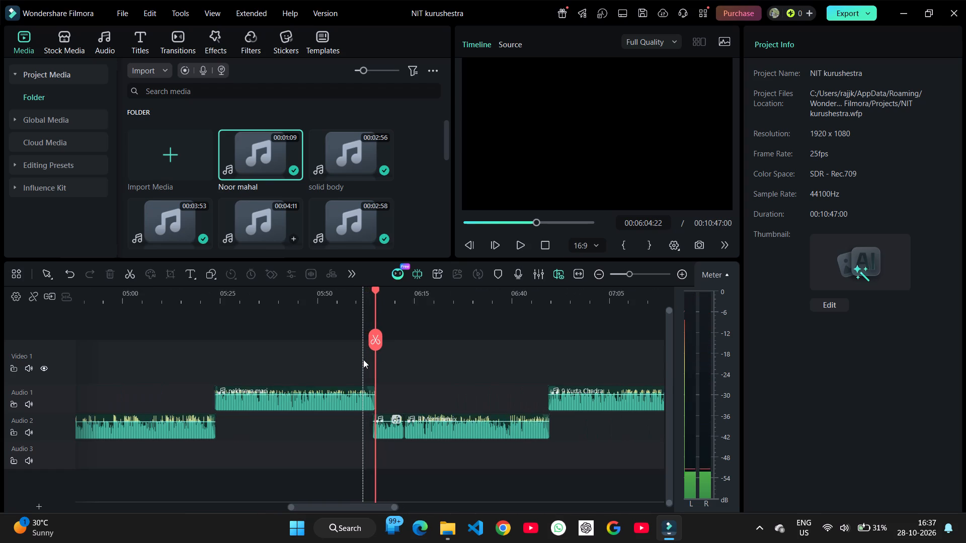
scroll(363, 359, "right", 1)
left_click(363, 359)
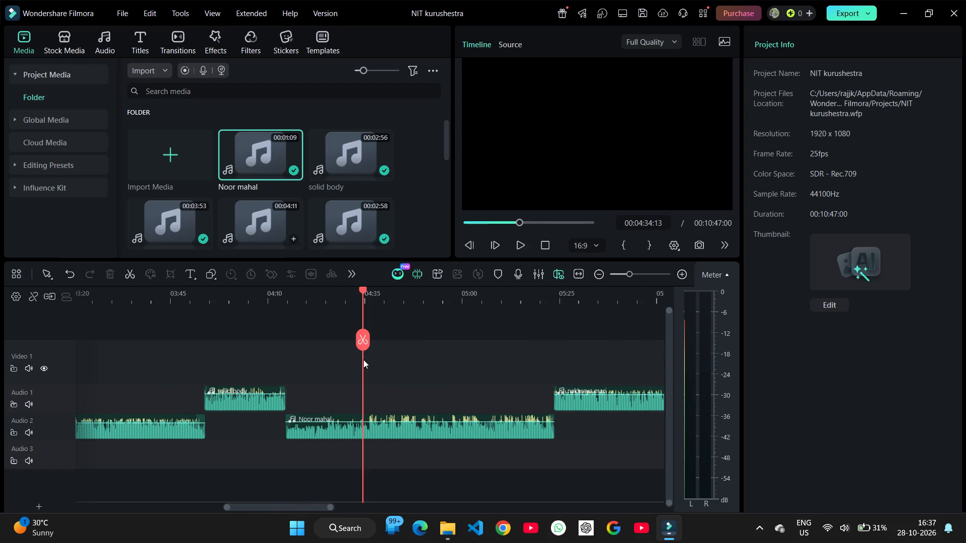
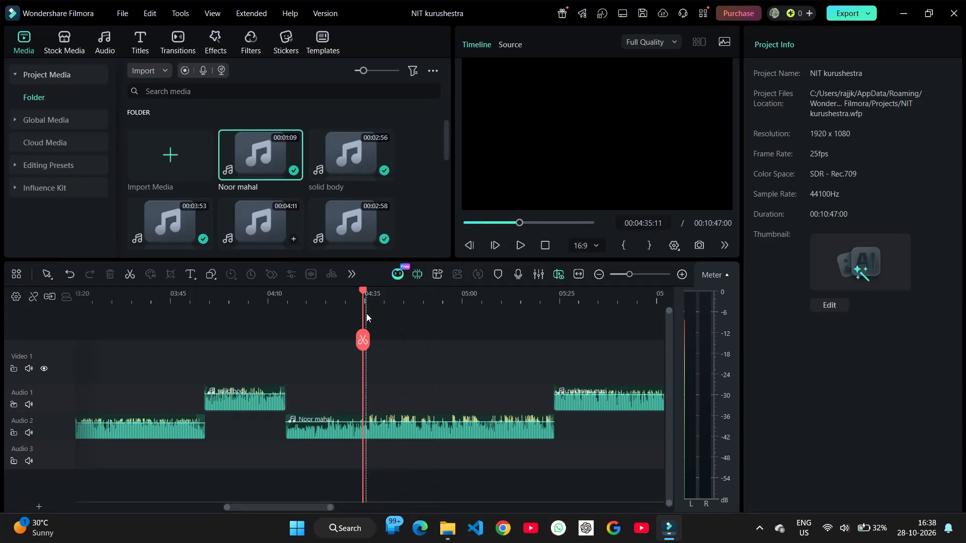
Play from about 04:01 in solid body, speeding up briefly, to check the transition into Noor mahal at normal speed.
left_click(233, 369)
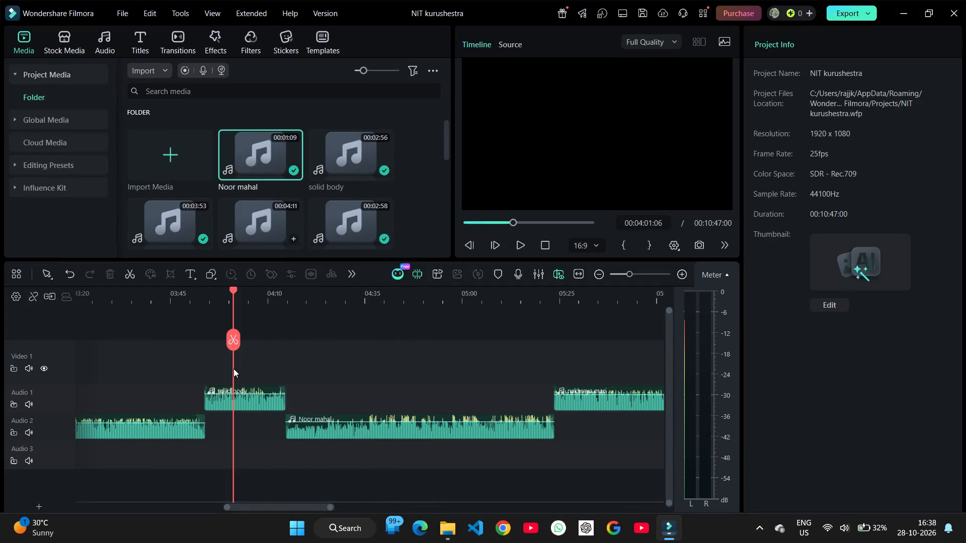
left_click(526, 245)
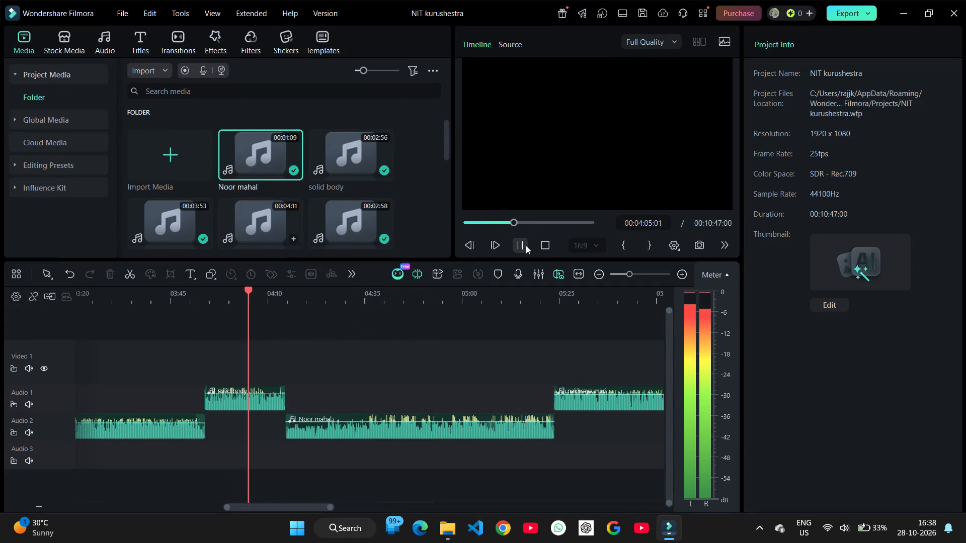
key("Right")
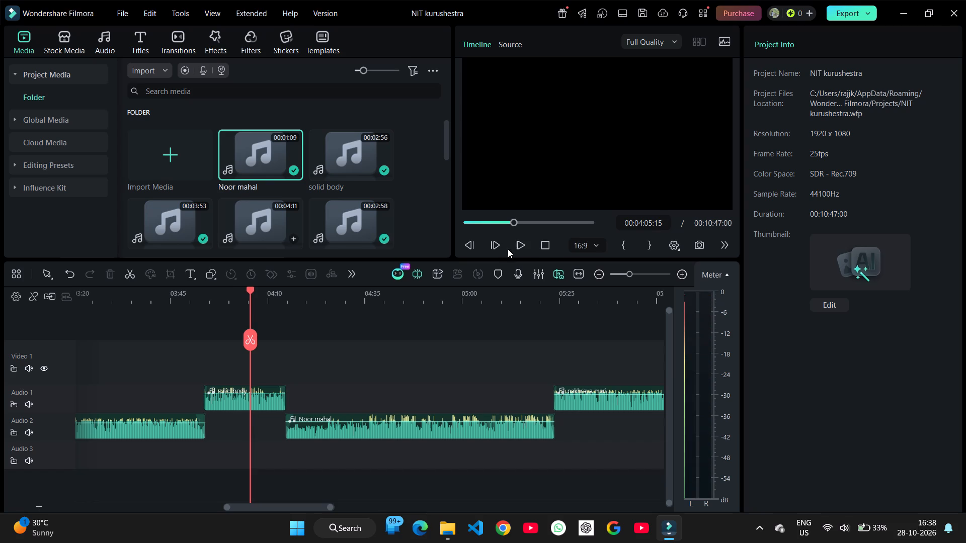
left_click(517, 246)
type("ll")
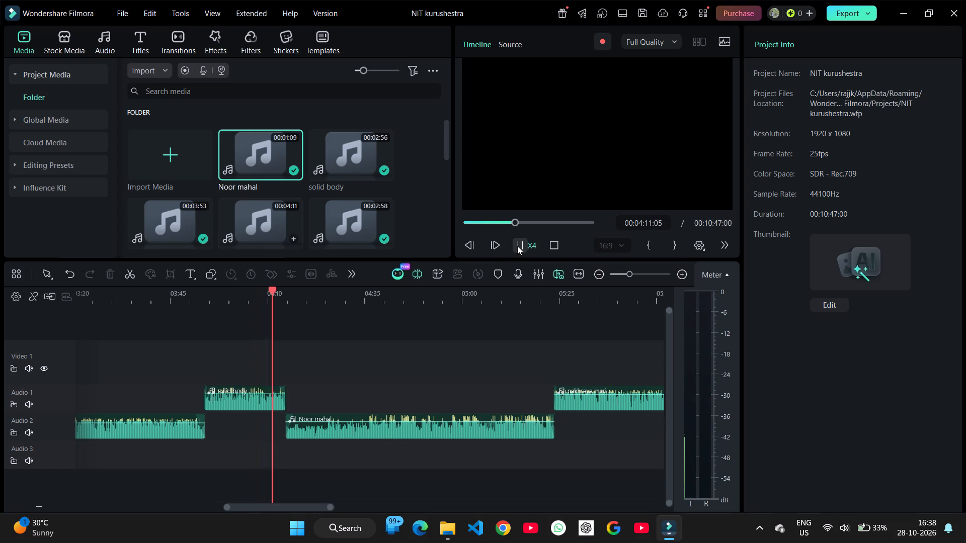
type("jj")
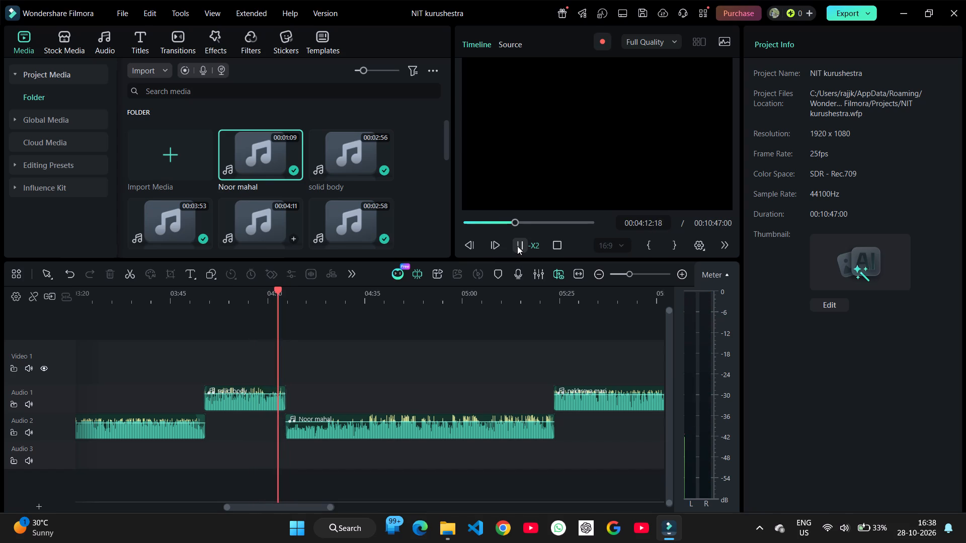
key("l")
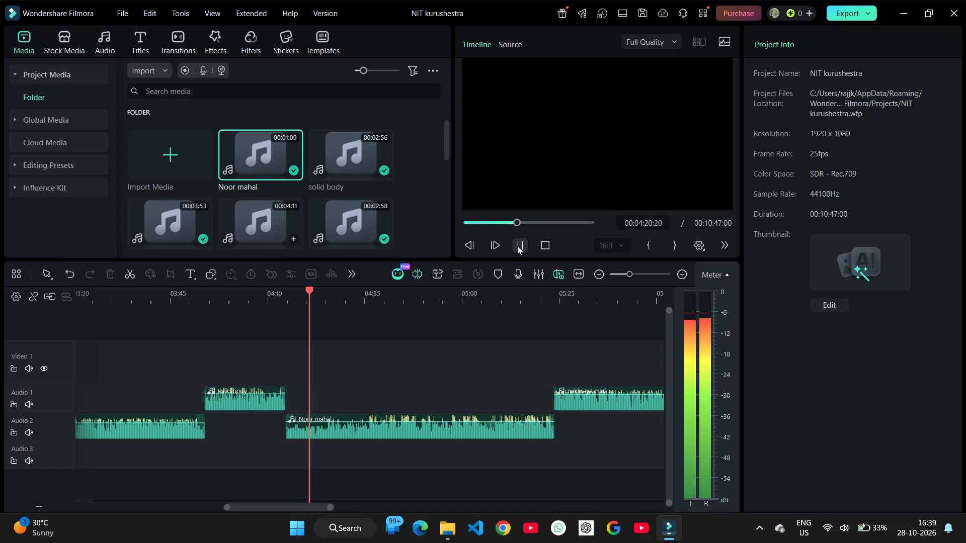
Jump ahead within Noor mahal to about 05:16 and listen to its transition into nakhreya mari.
left_click(495, 364)
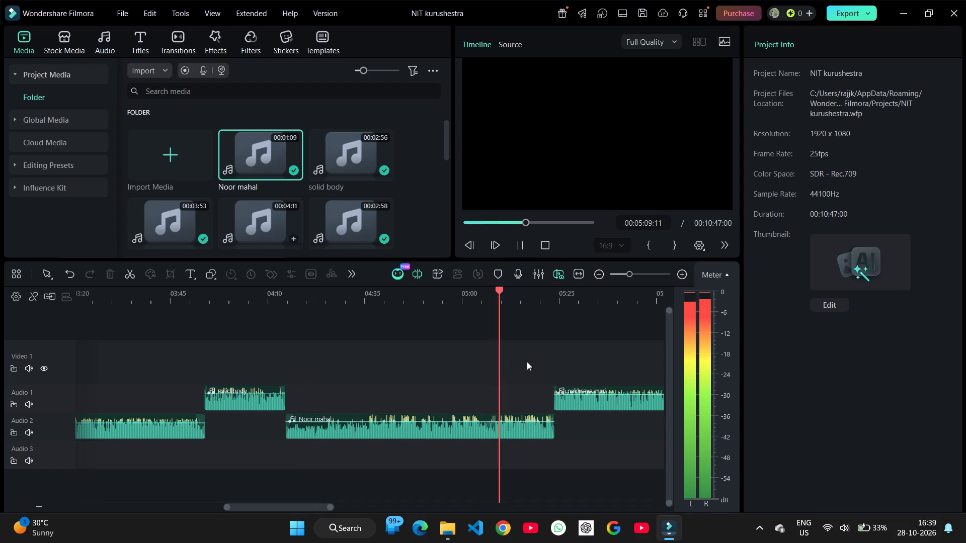
left_click(530, 361)
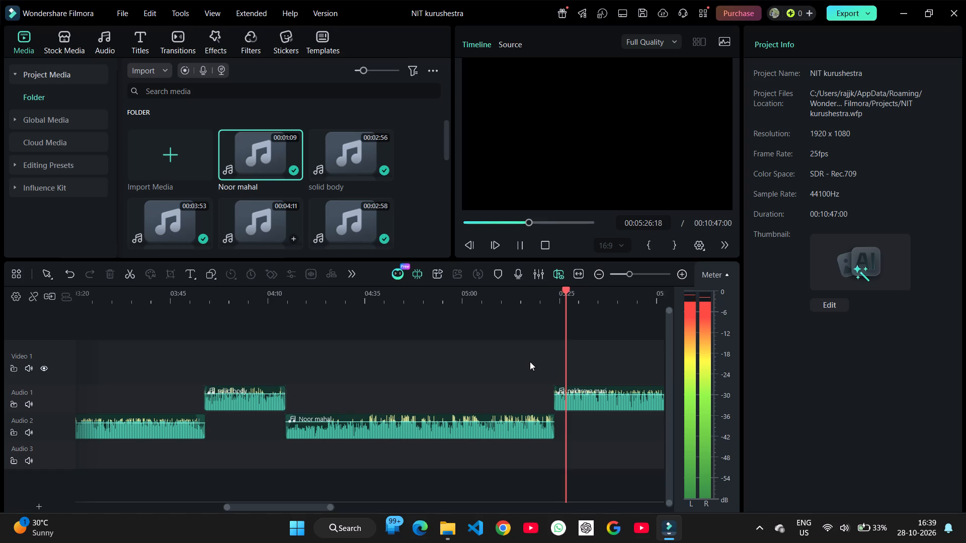
Play the end of nakhreya mari from about 05:56 to check its transition into 8 Morni remix.
scroll(530, 361, "left", 2)
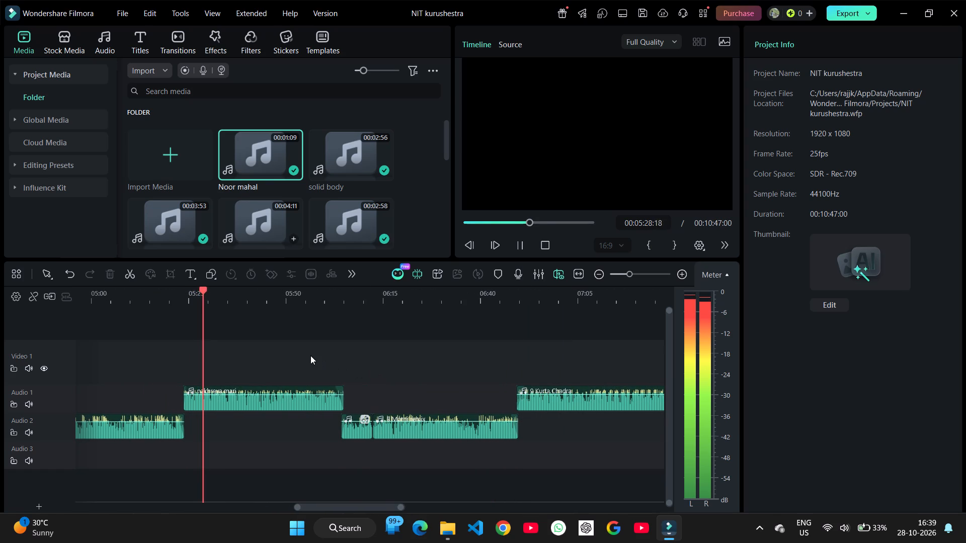
left_click(310, 355)
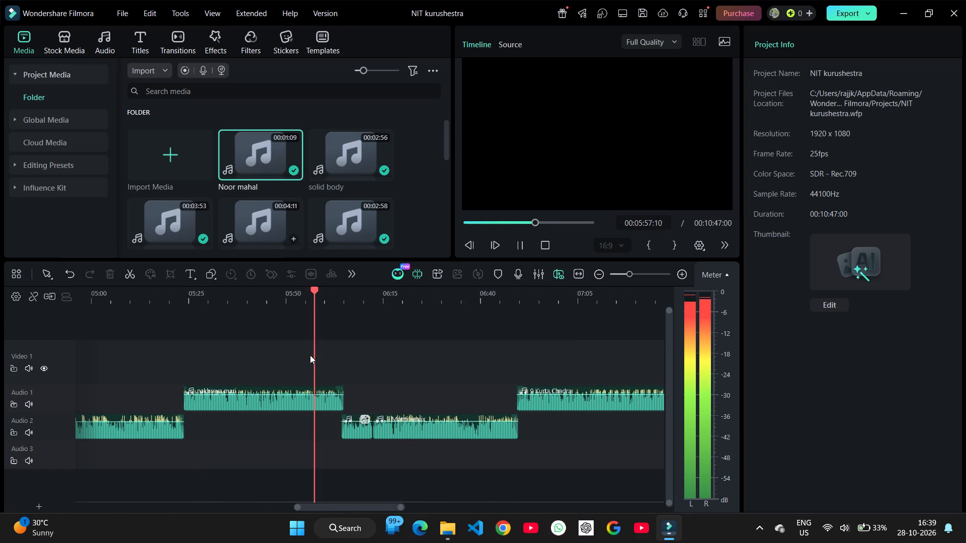
scroll(335, 380, "up", 8, "ctrl")
scroll(335, 380, "down", 1, "ctrl")
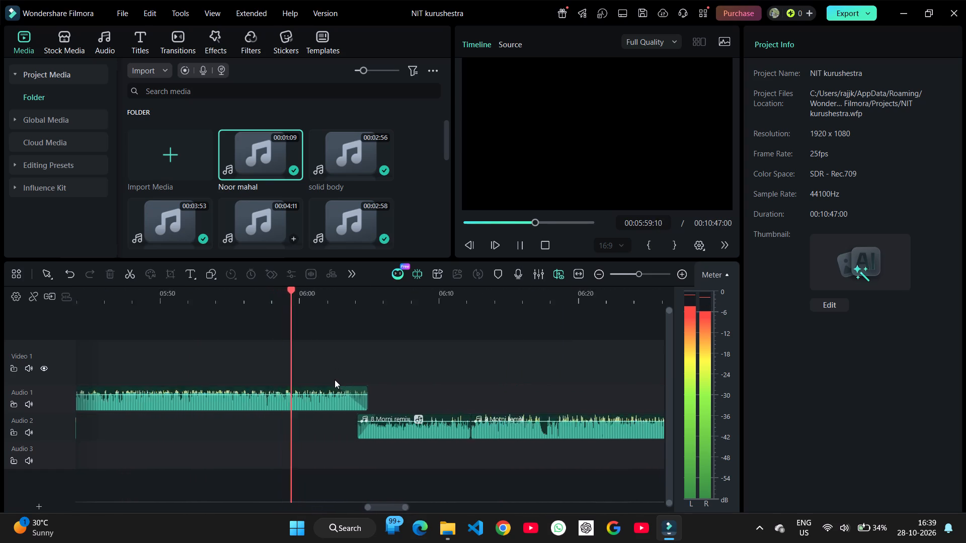
scroll(335, 380, "down", 6, "ctrl")
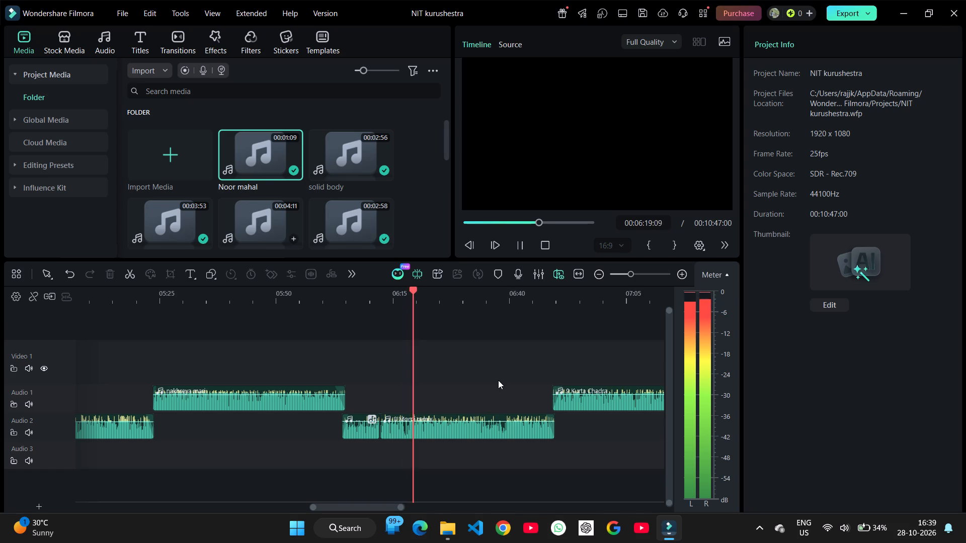
Play the end of 8 Morni remix from about 06:42 to check its transition into 9 Kurta Chadra.
left_click(521, 386)
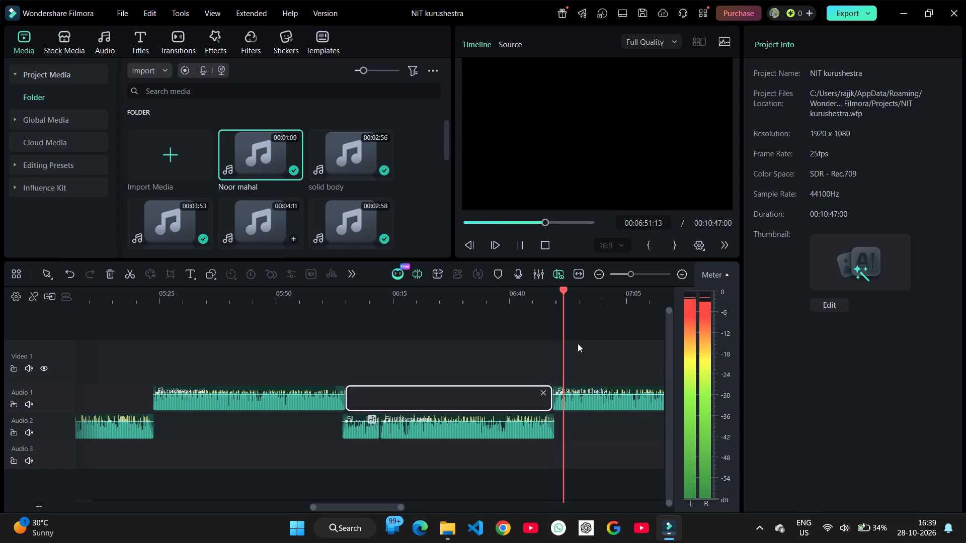
left_click(521, 343)
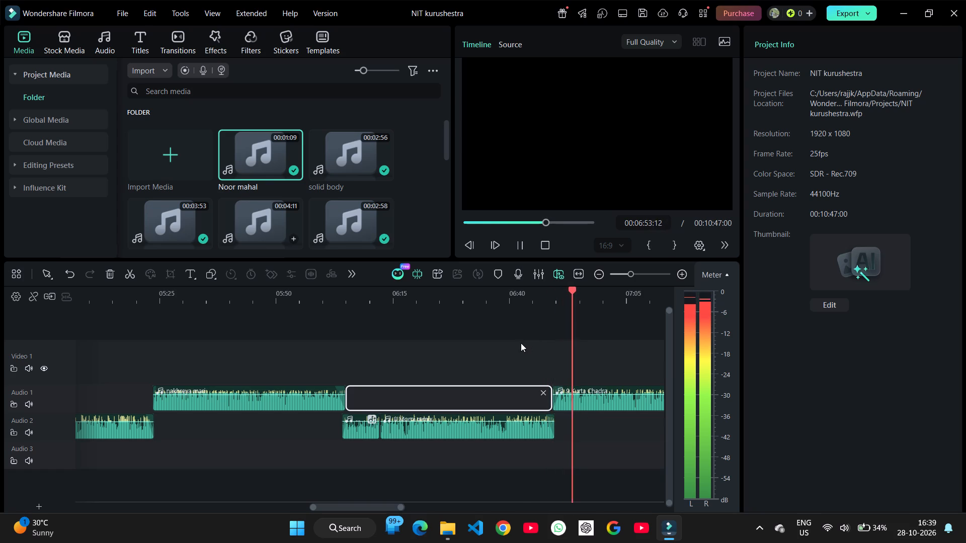
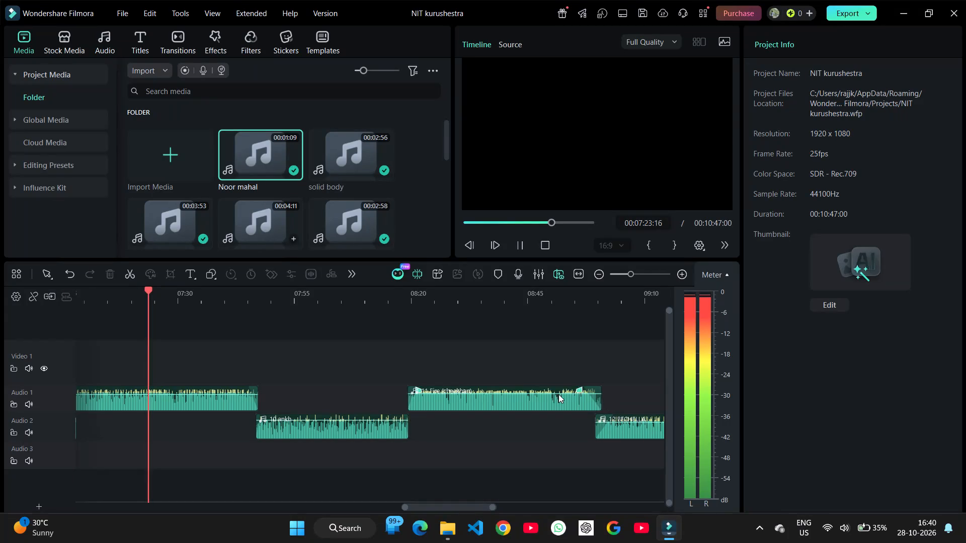
Play the end of 9 Kurta Chadra from about 07:42 to check its transition into clip 10, and pause within clip 10.
left_click(235, 368)
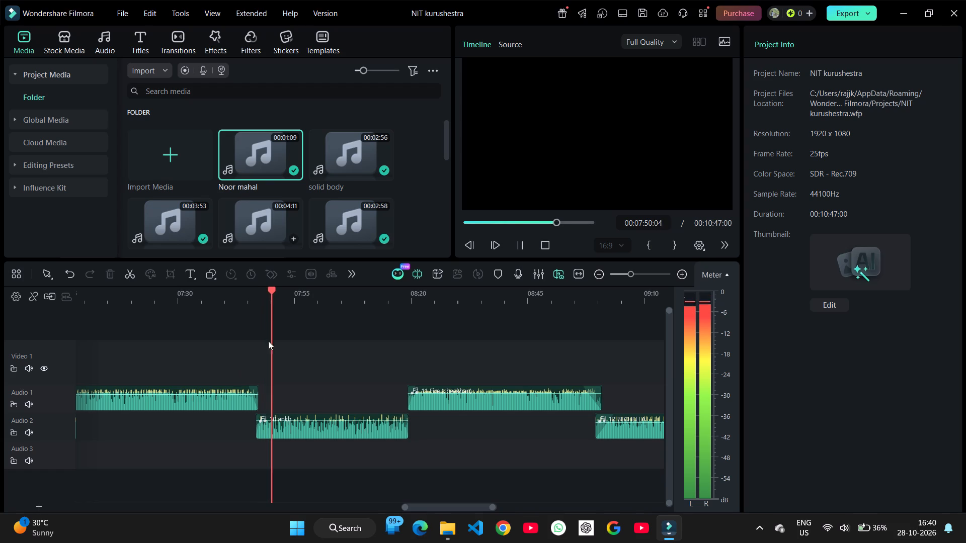
left_click(275, 288)
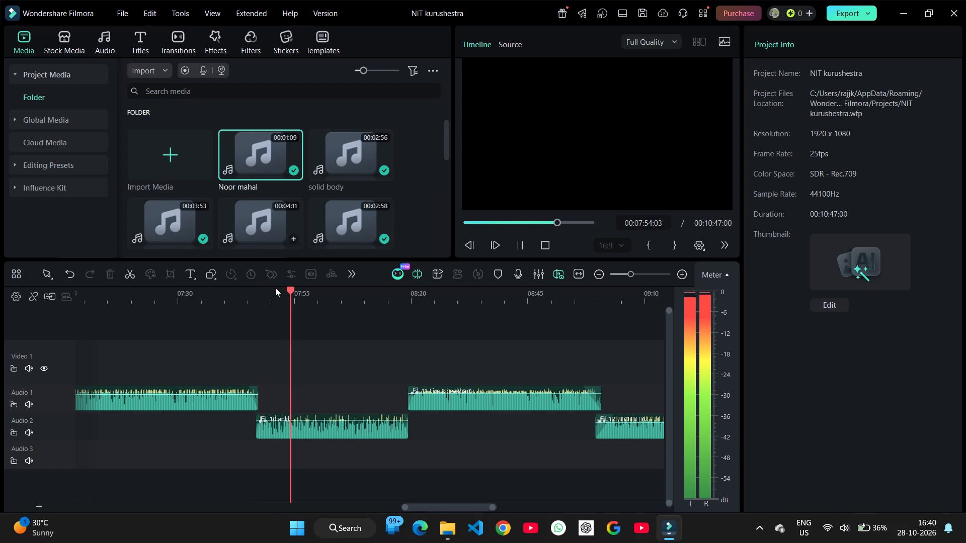
left_click(524, 249)
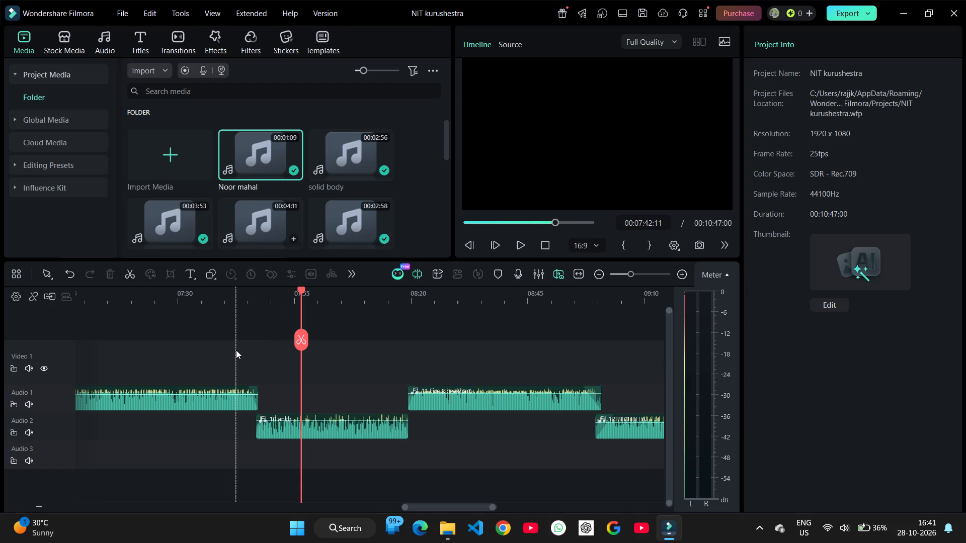
Replay the end of 8 Morni remix from about 06:43 to recheck its transition into 9 Kurta Chadra.
scroll(236, 350, "right", 1)
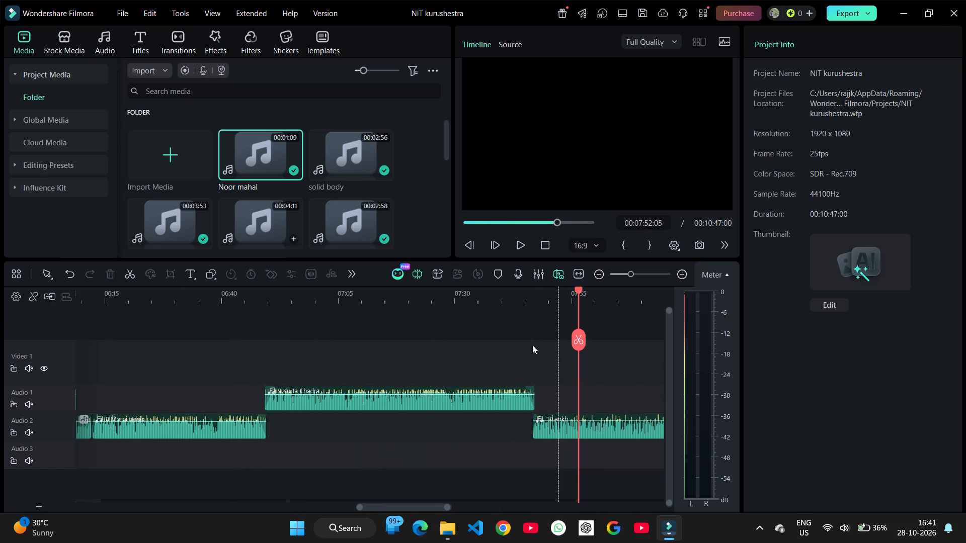
left_click(237, 358)
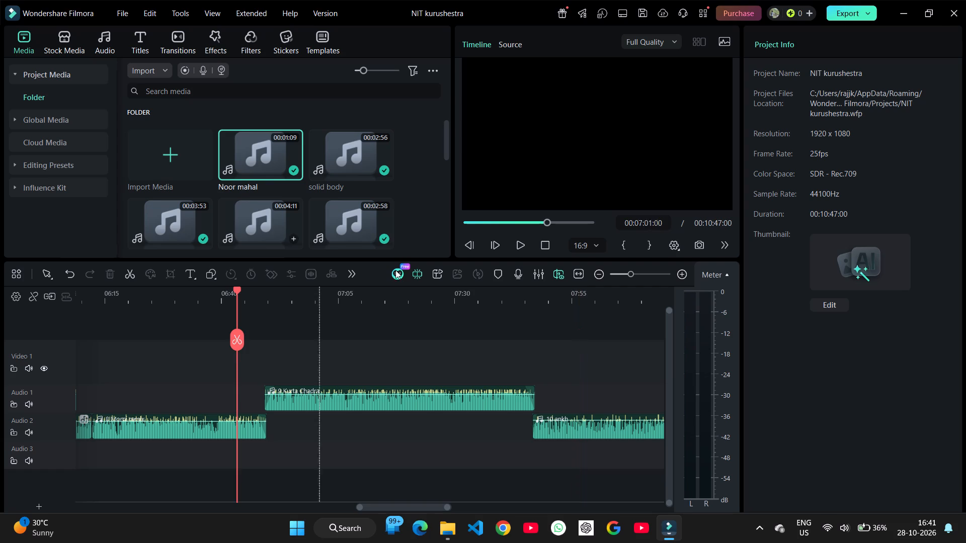
left_click(515, 247)
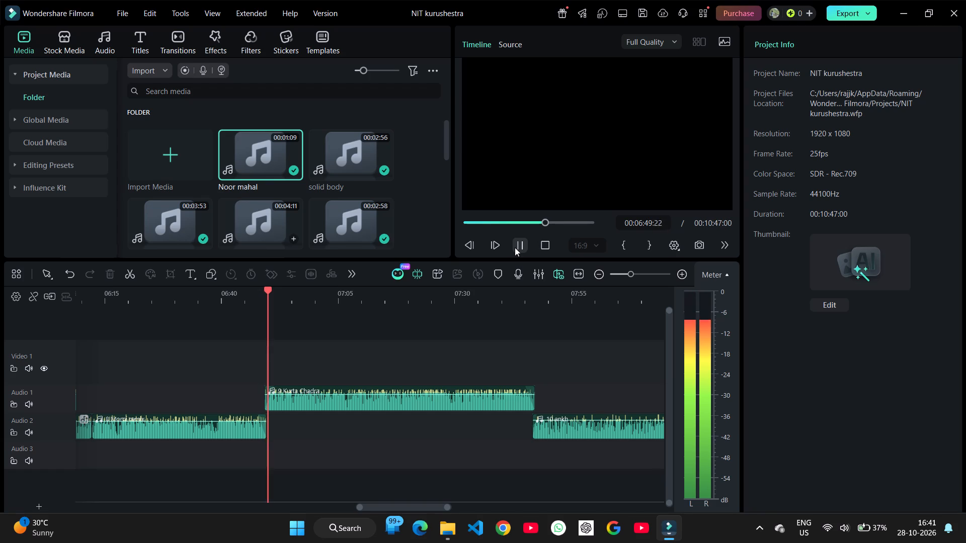
key("space")
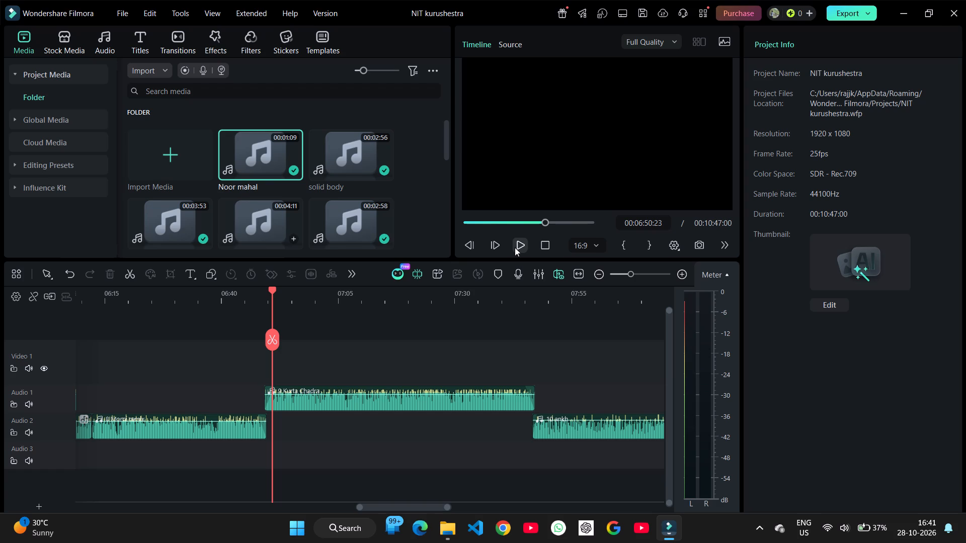
left_click(519, 244)
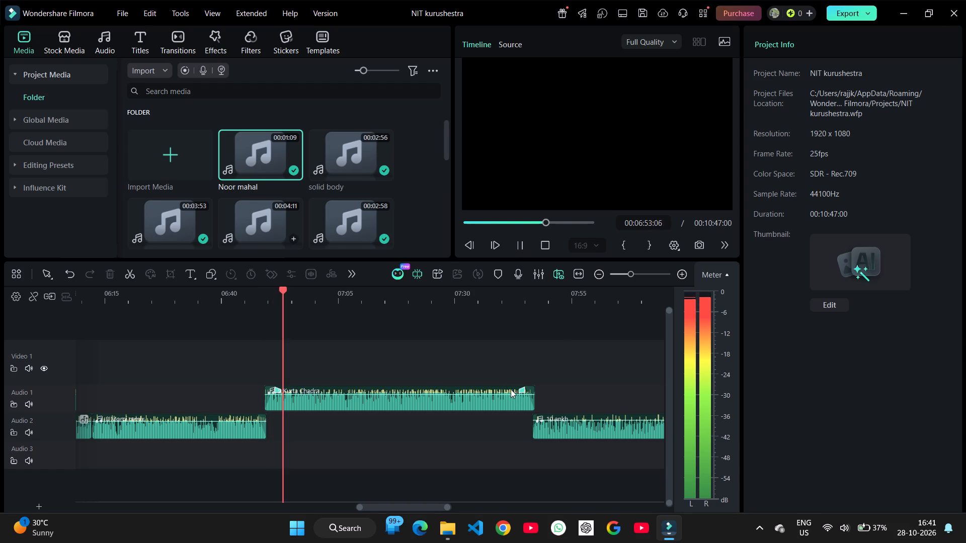
Jump ahead to about 07:41 in 9 Kurta Chadra and listen again to its transition into clip 10.
left_click(509, 371)
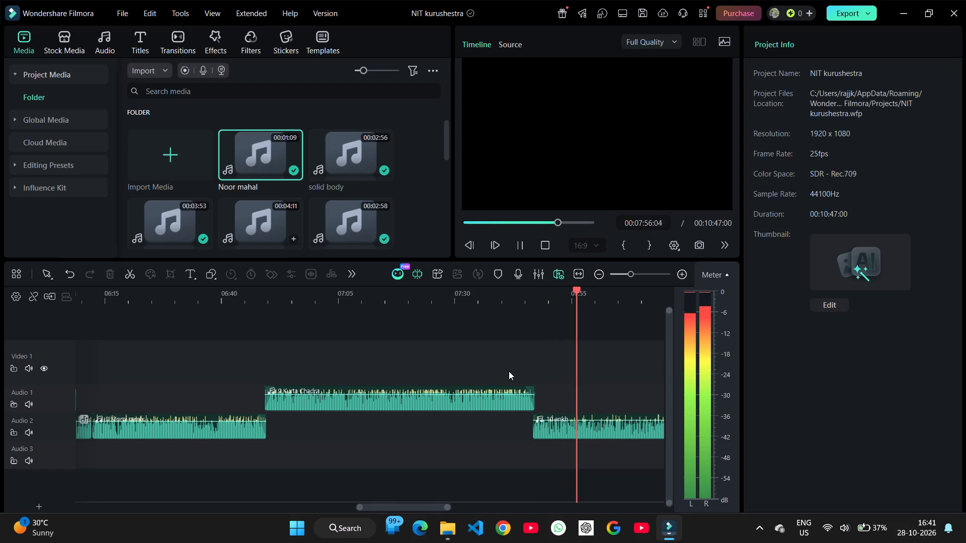
Play the end of clip 10 from about 08:17 to check its transition into the Fire clip.
scroll(509, 371, "left", 2)
left_click(486, 366)
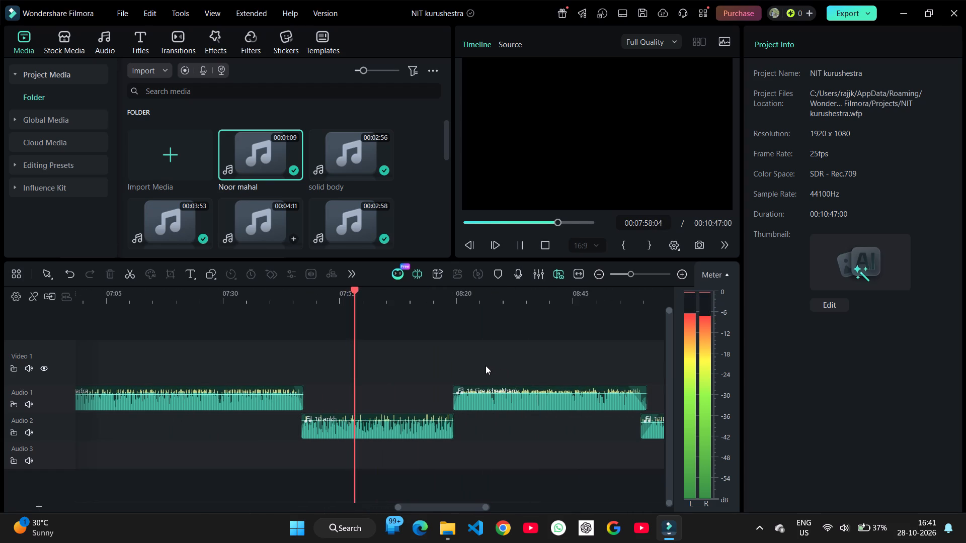
left_click(441, 371)
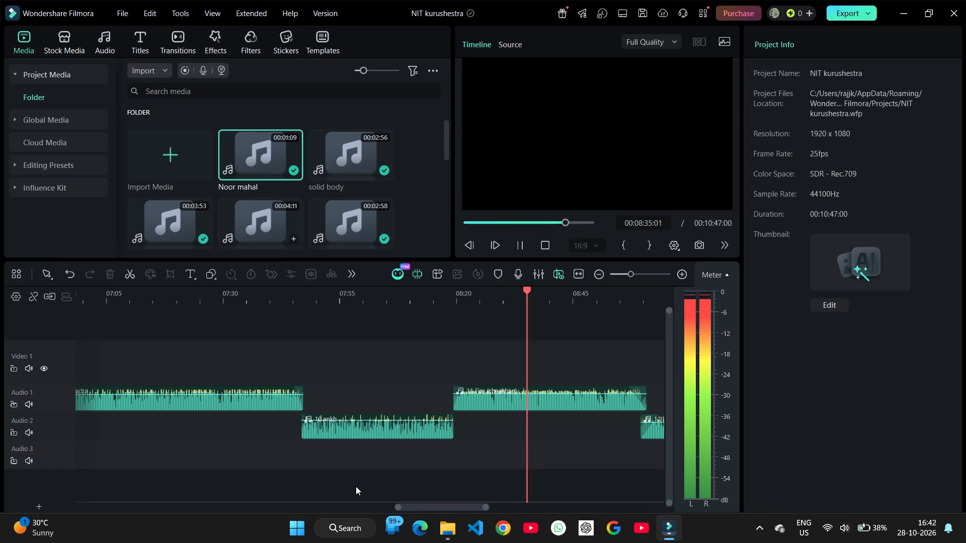
Jump ahead to about 08:55 in the Fire clip and listen to its transition into clip 12.
left_click(622, 344)
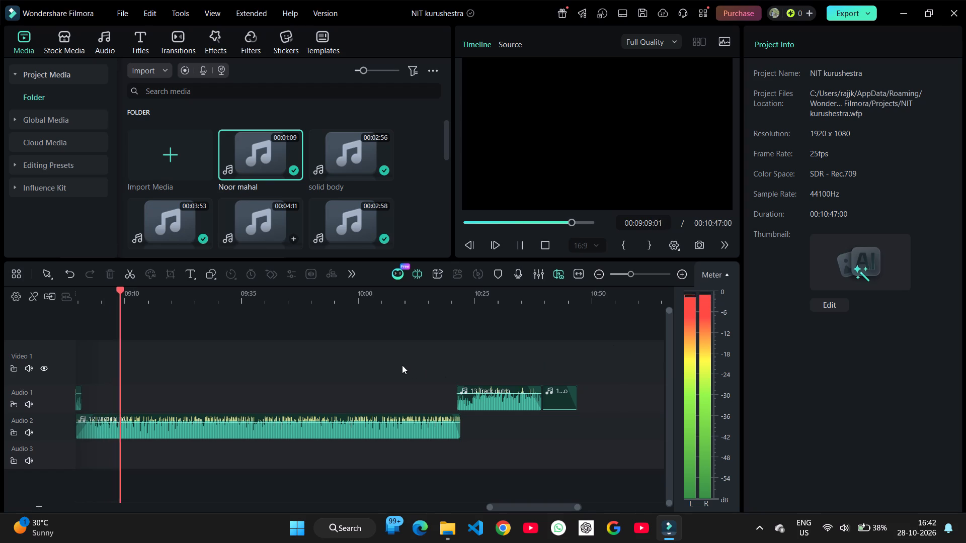
Jump ahead to about 10:18 in clip 12 and listen to its transition into 13 Track outro.
left_click(444, 363)
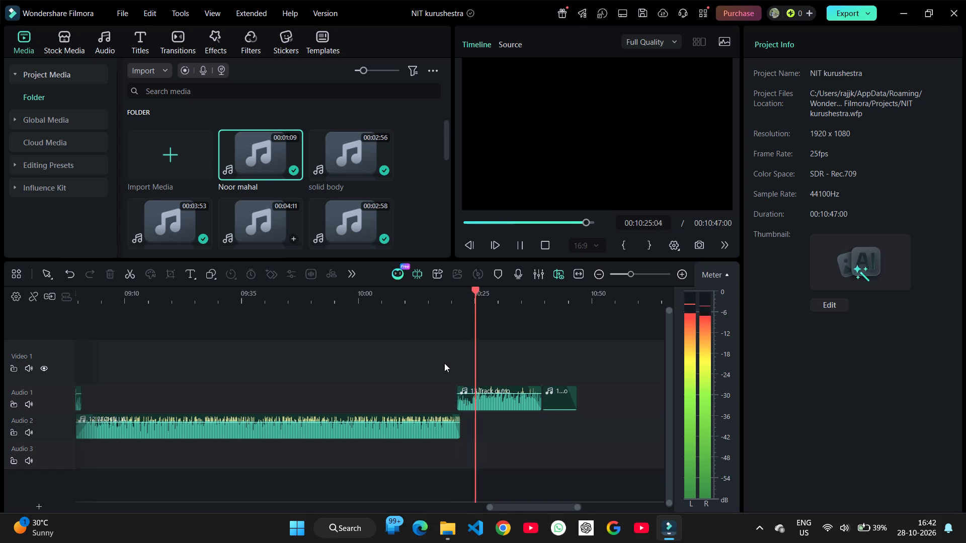
Skip through 13 Track outro to about 10:33 and 10:37 to check its transition into the last clip.
left_click(515, 373)
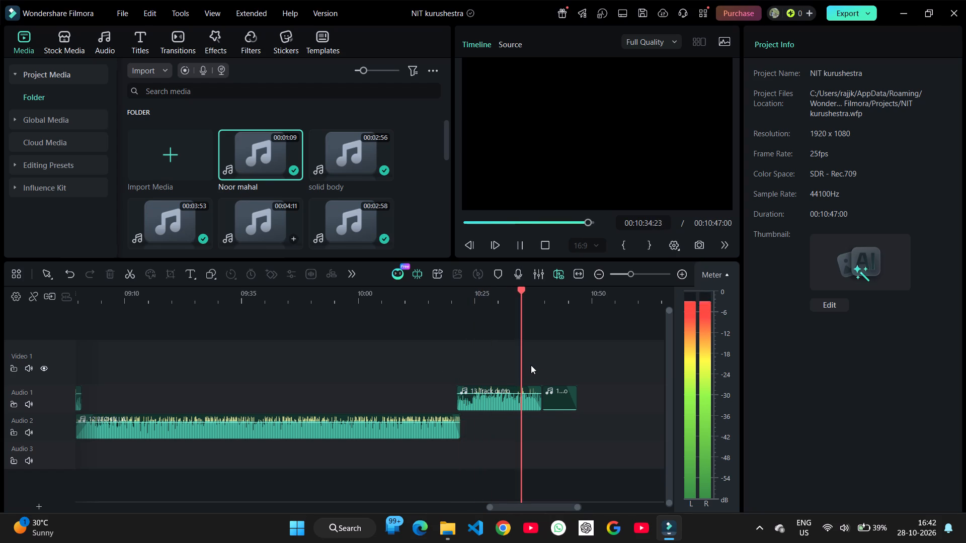
left_click(531, 365)
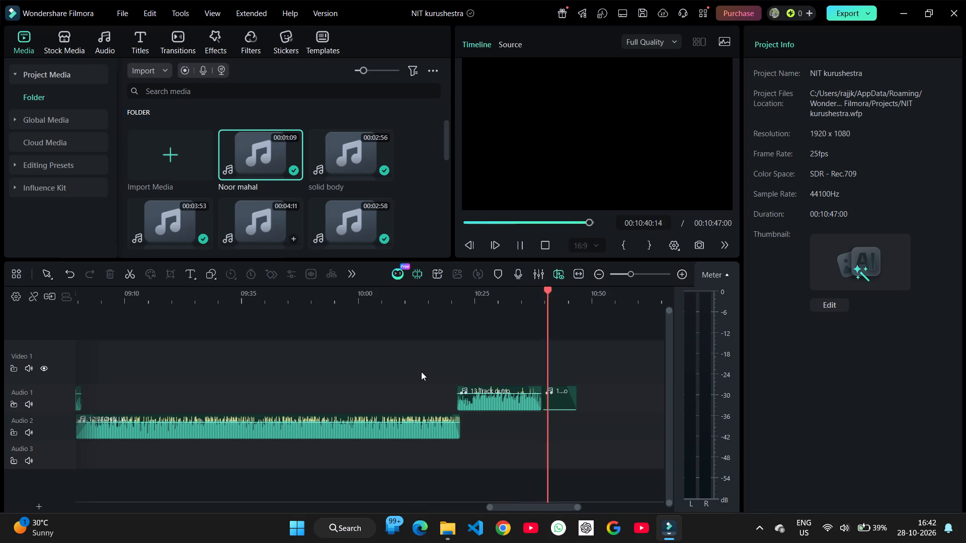
Stop playback in the last clip, return to the start of the timeline, and play the first clip from 00:00.
scroll(421, 372, "right", 10)
scroll(421, 372, "right", 15)
scroll(421, 372, "right", 13)
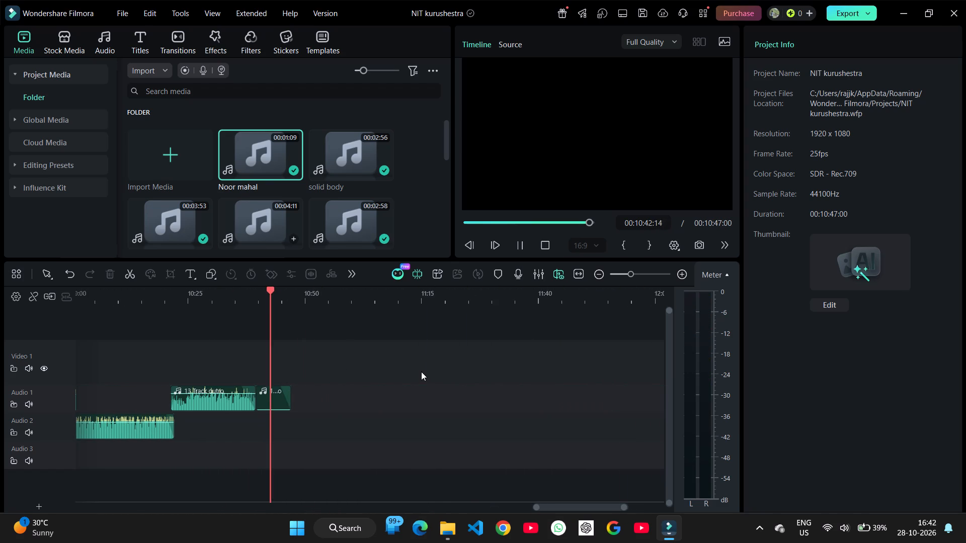
key("space")
scroll(421, 372, "right", 9)
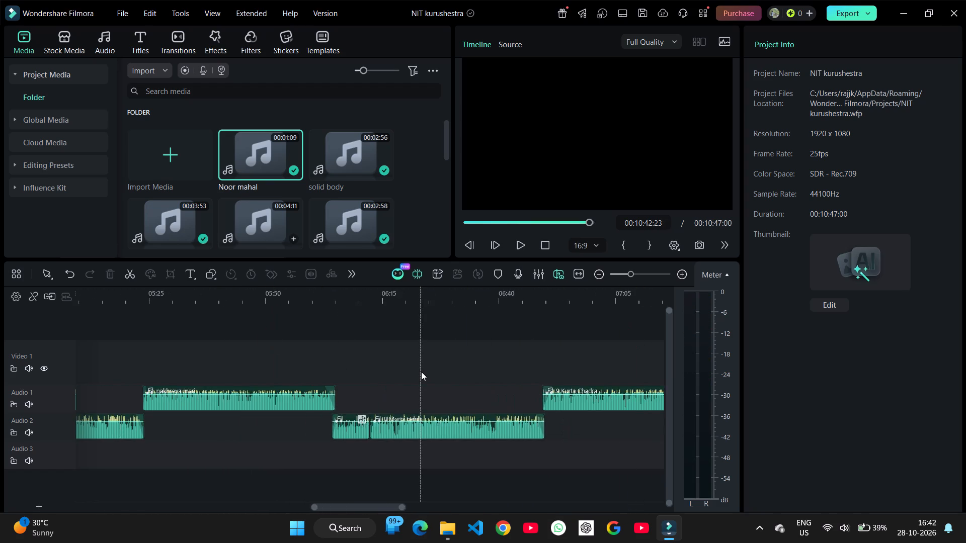
scroll(421, 372, "right", 9)
scroll(421, 372, "right", 20)
scroll(421, 372, "right", 12)
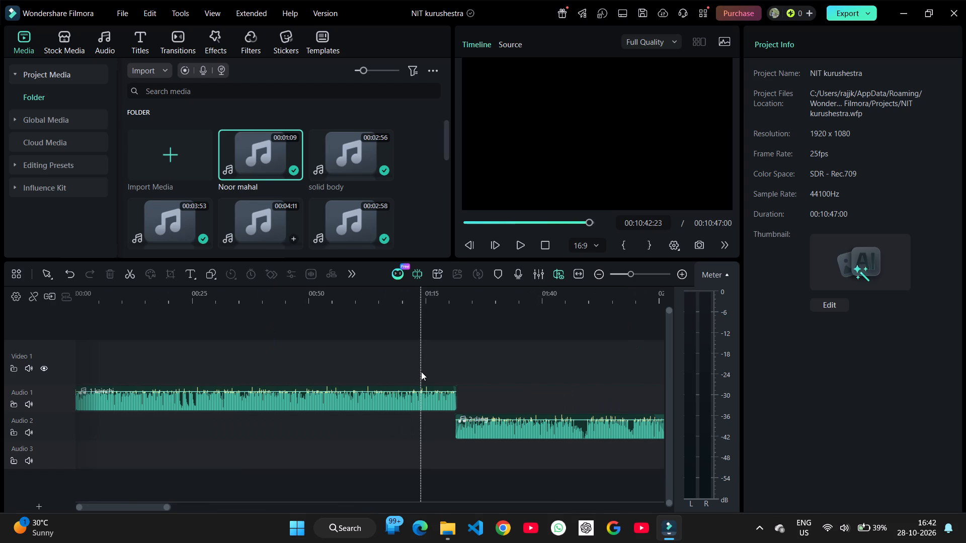
left_click(258, 363)
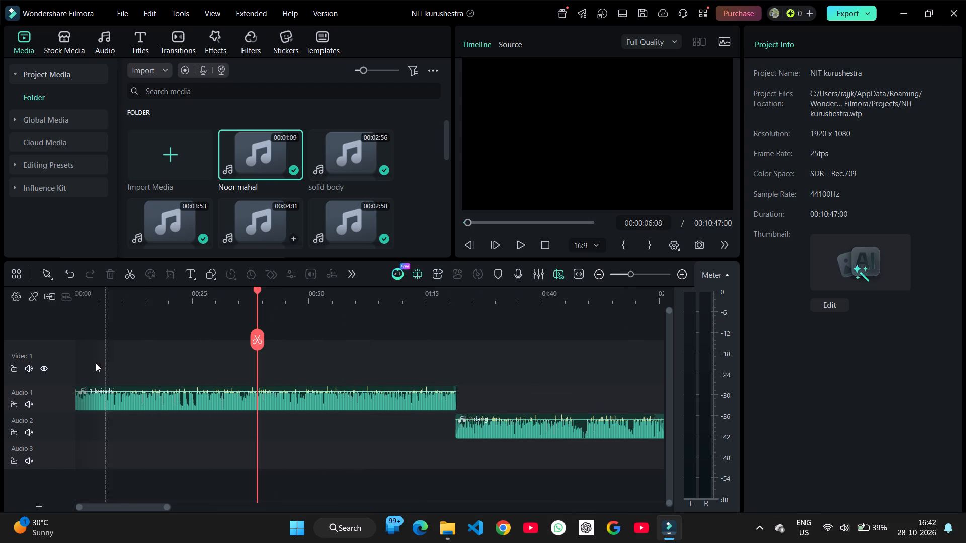
left_click(88, 365)
key("Home")
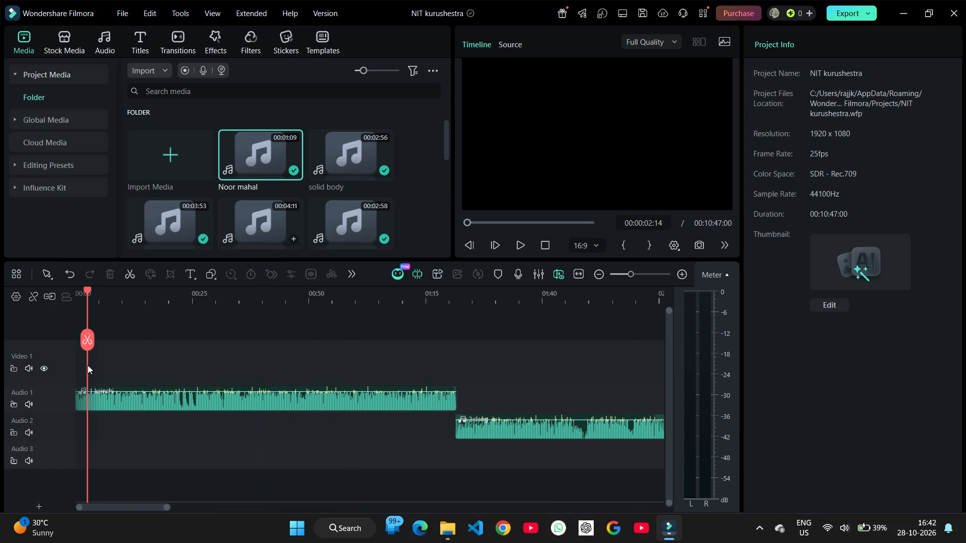
left_click(501, 252)
key("space")
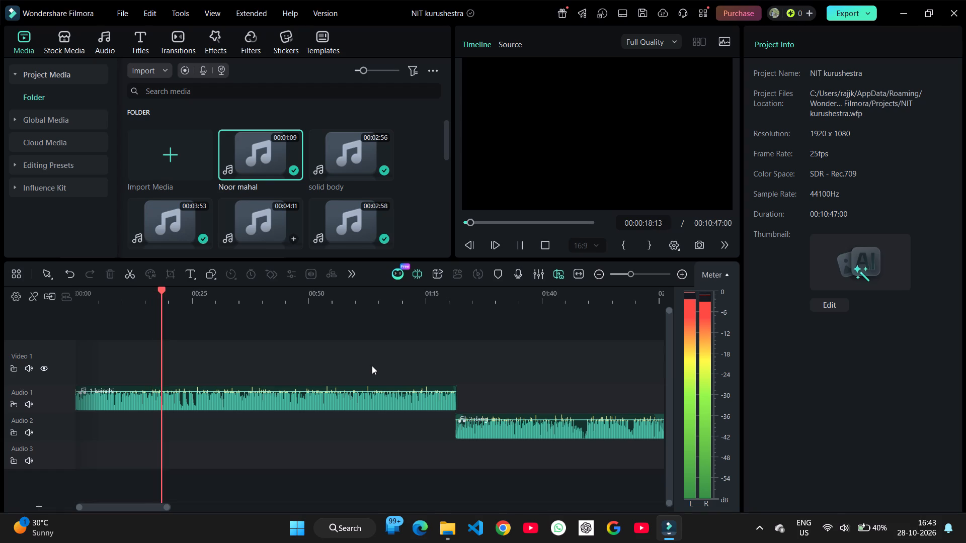
Jump ahead to about 01:08 in the first clip and listen to its transition into 2 dang.
left_click(392, 360)
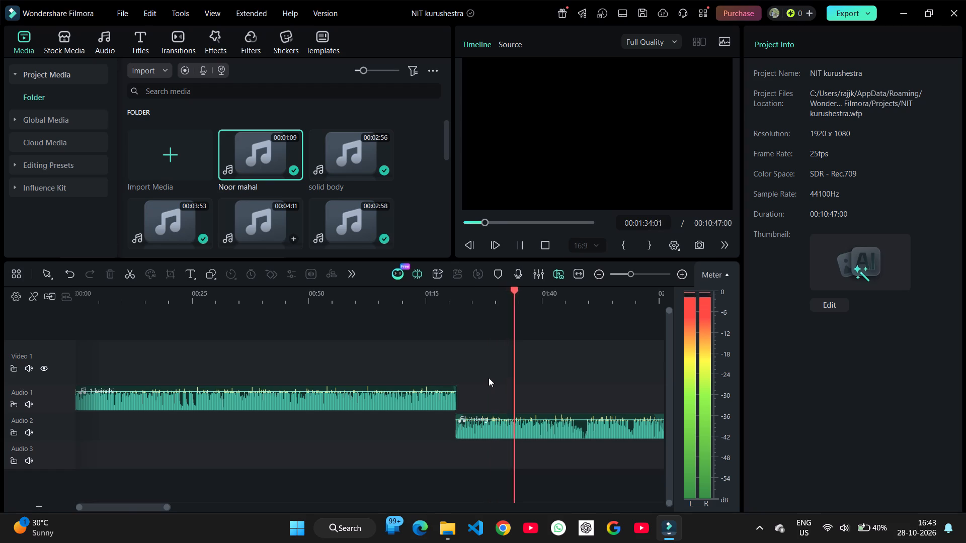
Play the end of 2 dang from about 02:01 to check its transition into the third clip.
scroll(489, 378, "right", 1)
scroll(489, 378, "left", 1)
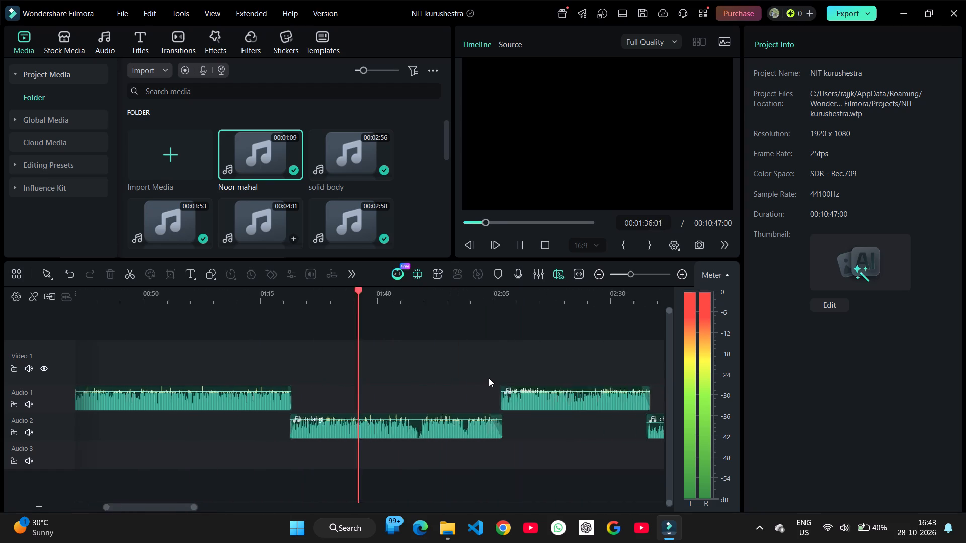
scroll(489, 378, "left", 1)
left_click(345, 365)
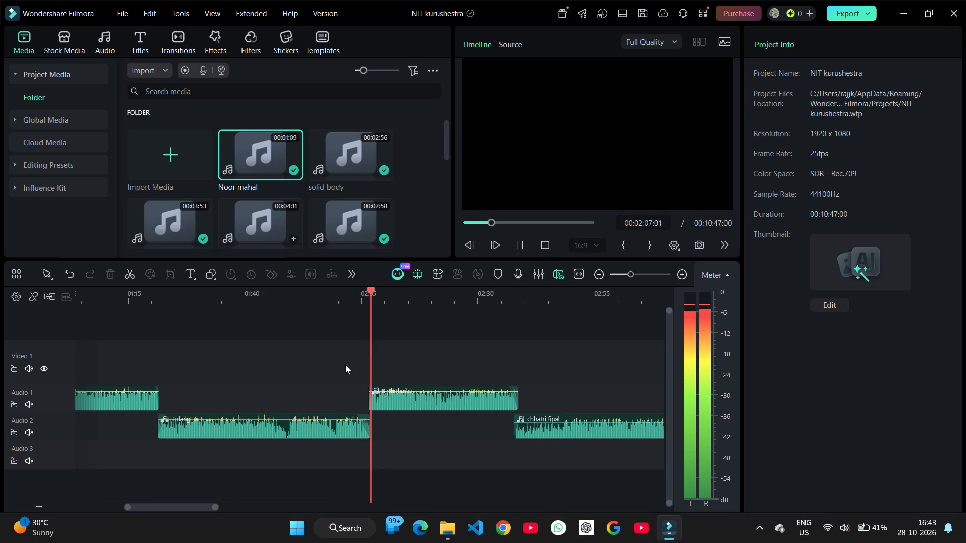
Jump ahead to about 02:36 in the third clip and listen to its transition into chhatri final.
left_click(506, 359)
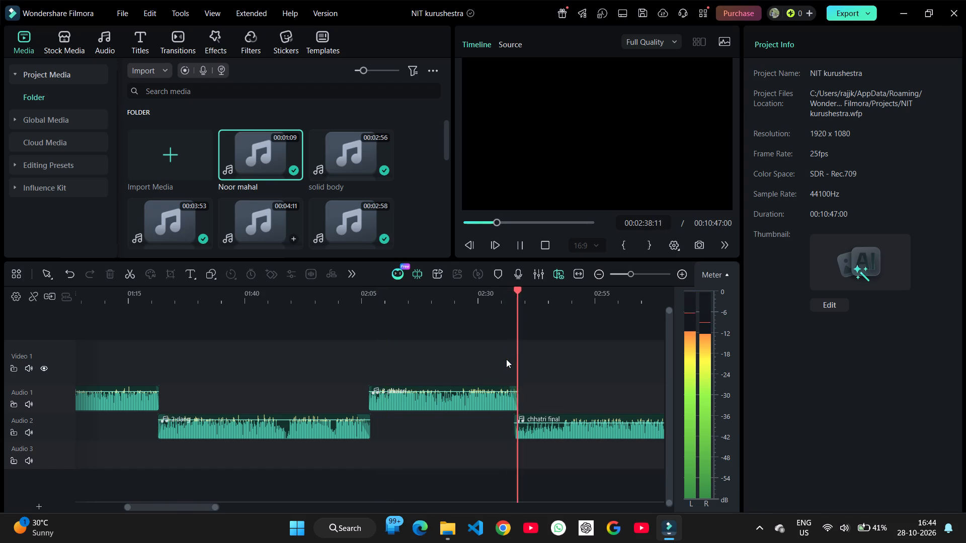
Replay the audio around the third clip's start and end, from about 02:00 and 02:34.
scroll(506, 359, "left", 3)
left_click(372, 368)
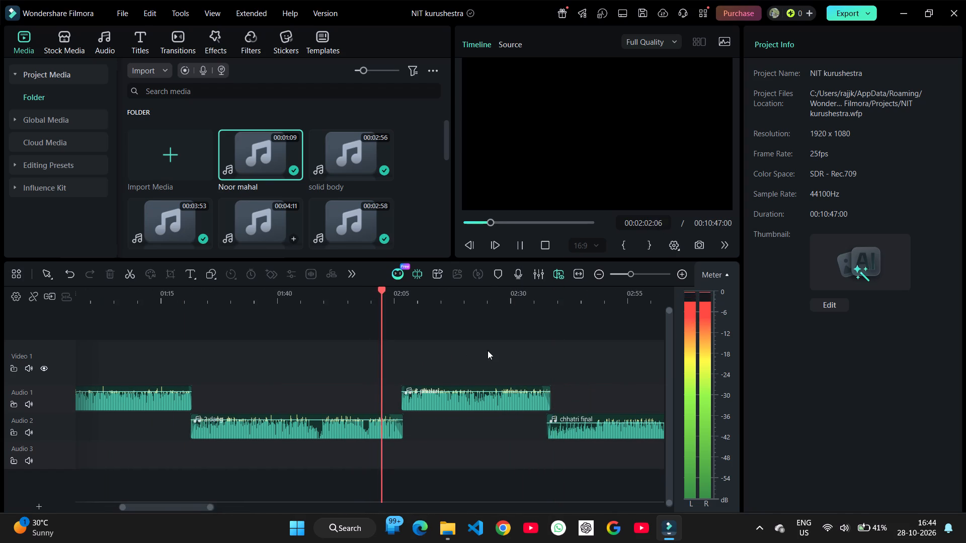
left_click(532, 352)
Play the end of chhatri final from about 03:48 to check its transition into solid body.
scroll(532, 352, "left", 1)
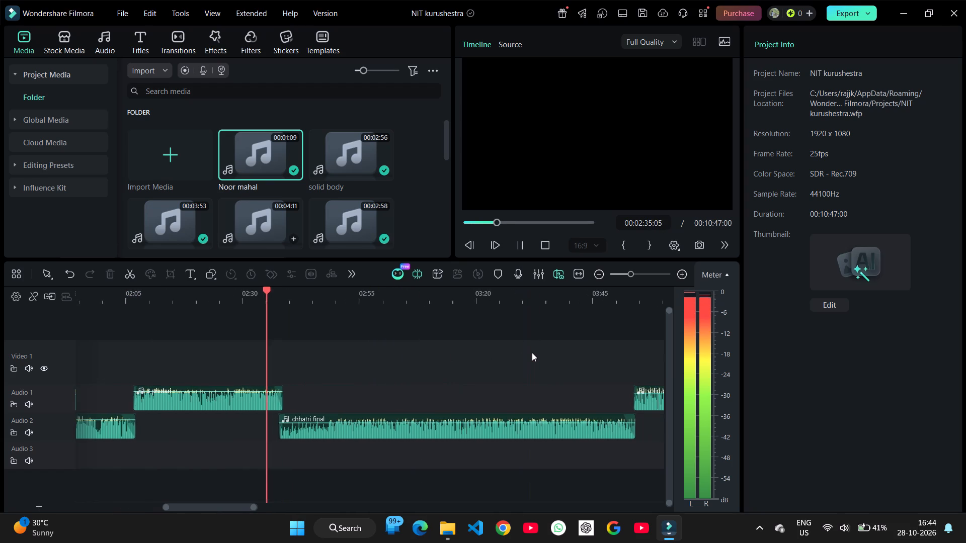
scroll(532, 352, "left", 1)
left_click(605, 361)
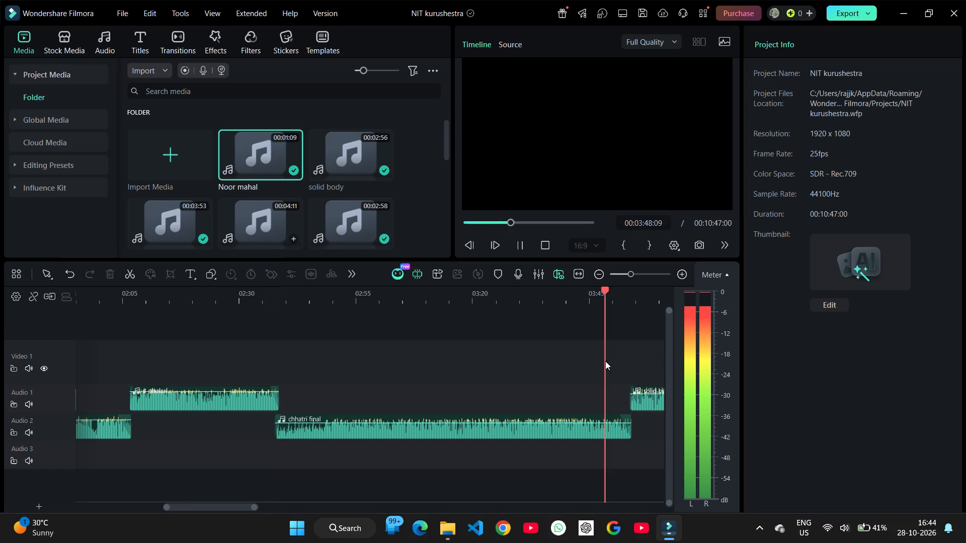
Play the end of solid body from about 04:12 and pause just before Noor mahal begins.
scroll(605, 361, "left", 1)
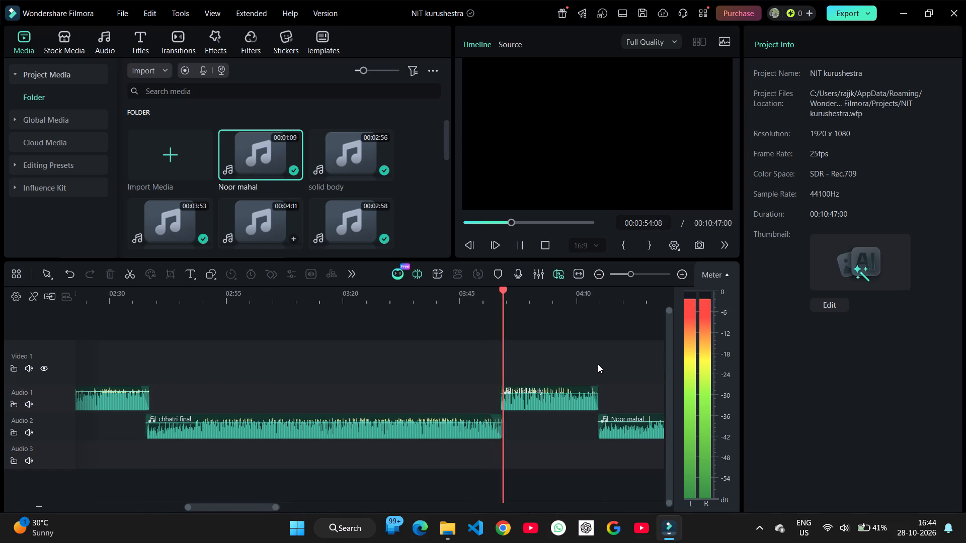
left_click(587, 360)
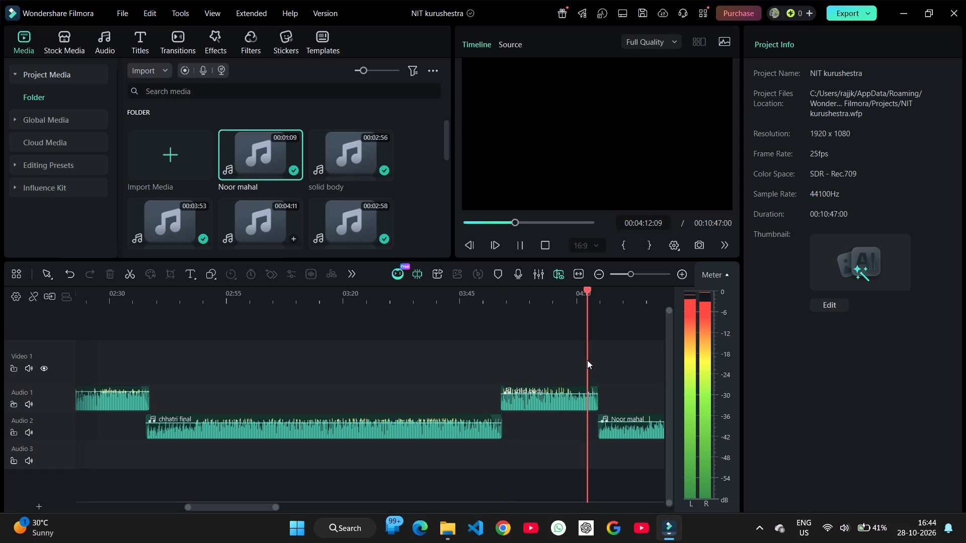
left_click(518, 244)
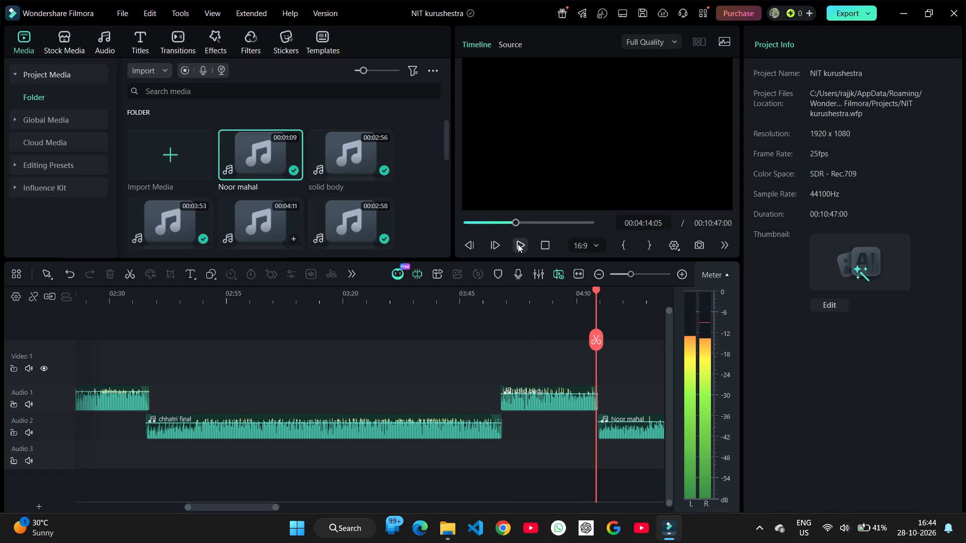
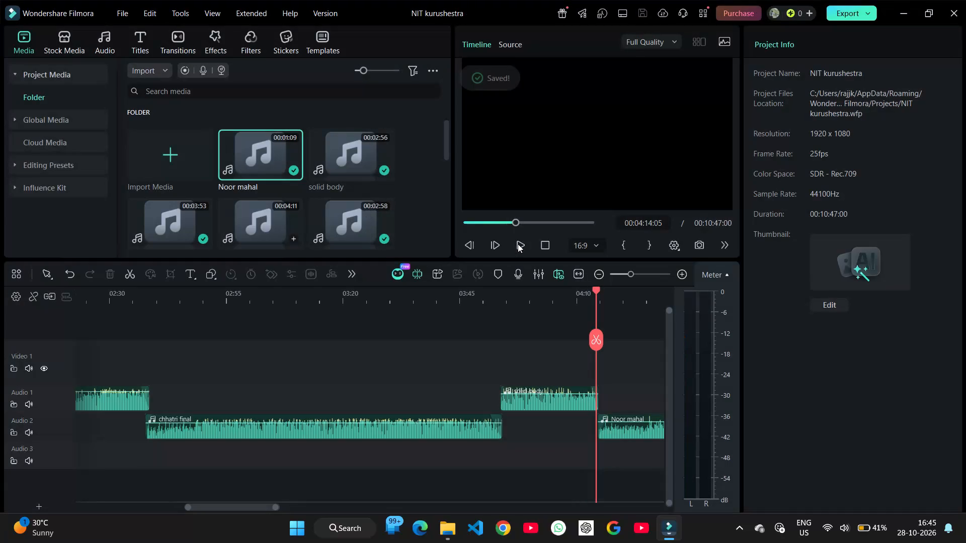
Open the export settings for the mix and apply the saved audio preset for MP3 output.
left_click(839, 15)
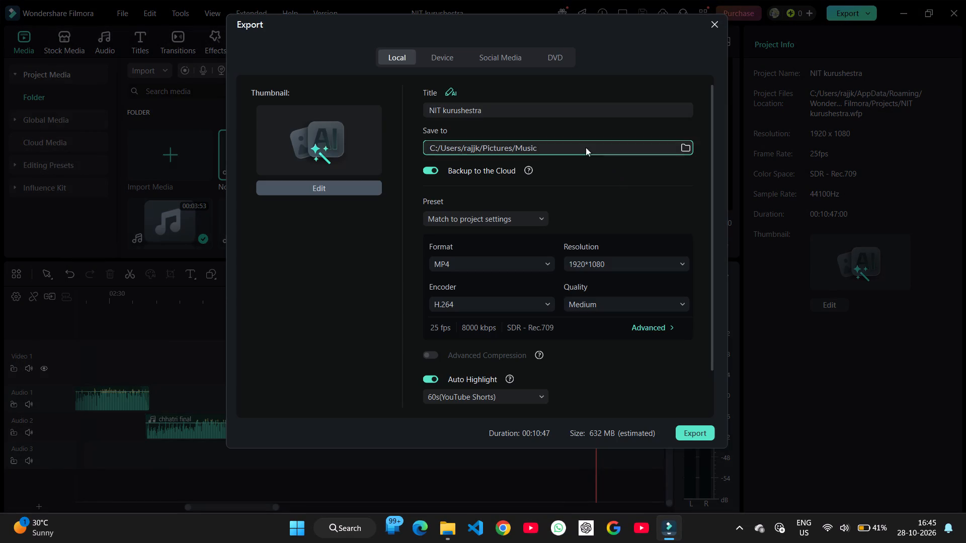
left_click(476, 216)
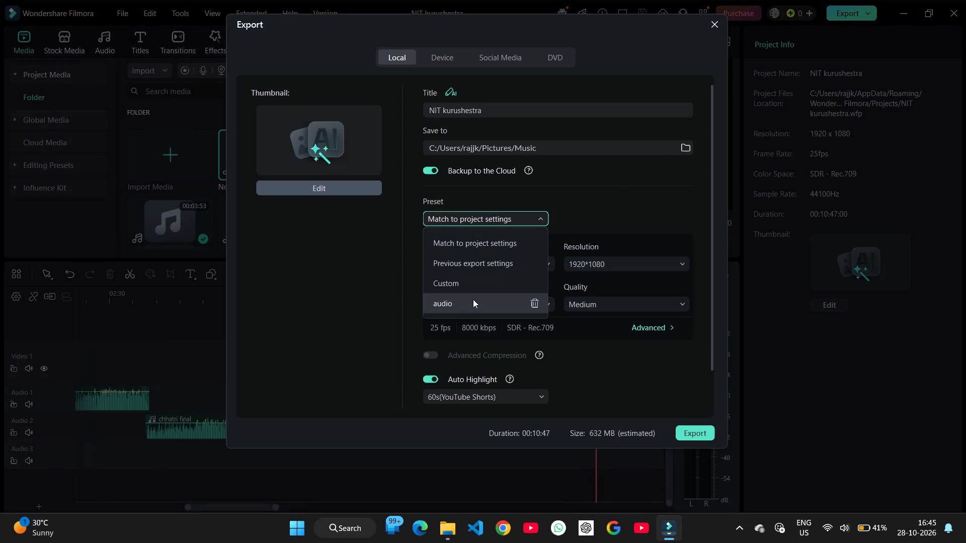
left_click(473, 299)
Change the export title to "NIT kuru ()" and get ready to fill in the text inside the parentheses.
left_click(543, 115)
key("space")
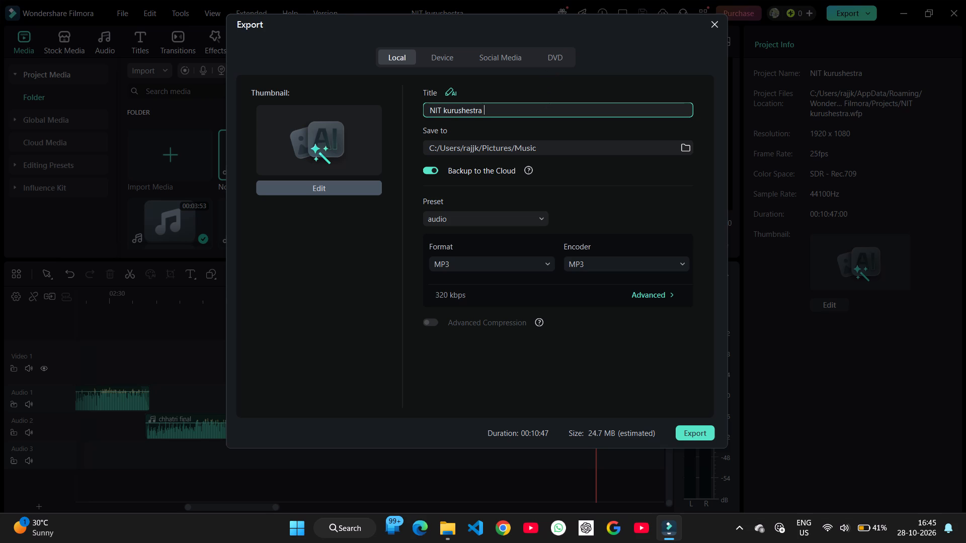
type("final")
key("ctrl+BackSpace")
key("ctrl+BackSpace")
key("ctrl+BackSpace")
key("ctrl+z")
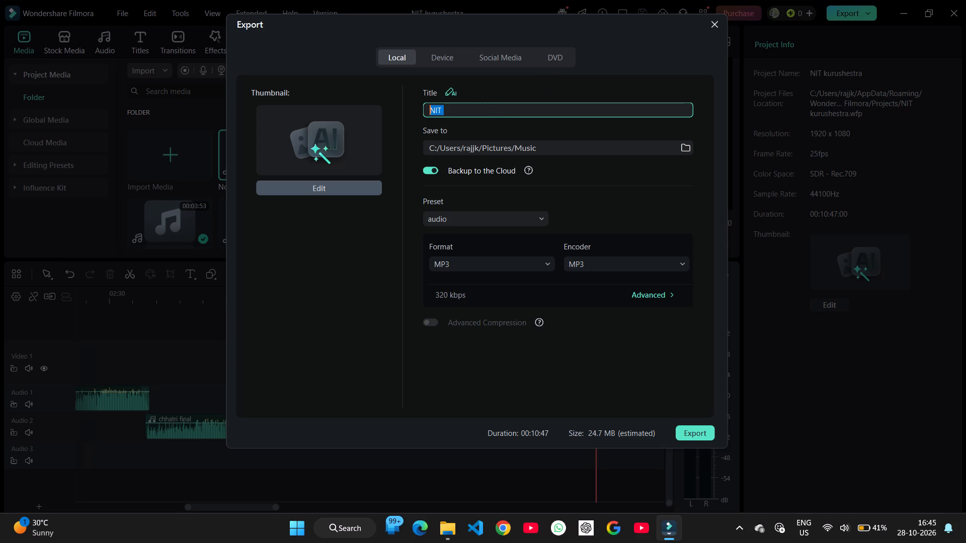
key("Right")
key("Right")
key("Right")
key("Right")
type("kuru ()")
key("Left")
Complete the export title so that it reads "NIT kuru (Nataraja Bhangra)".
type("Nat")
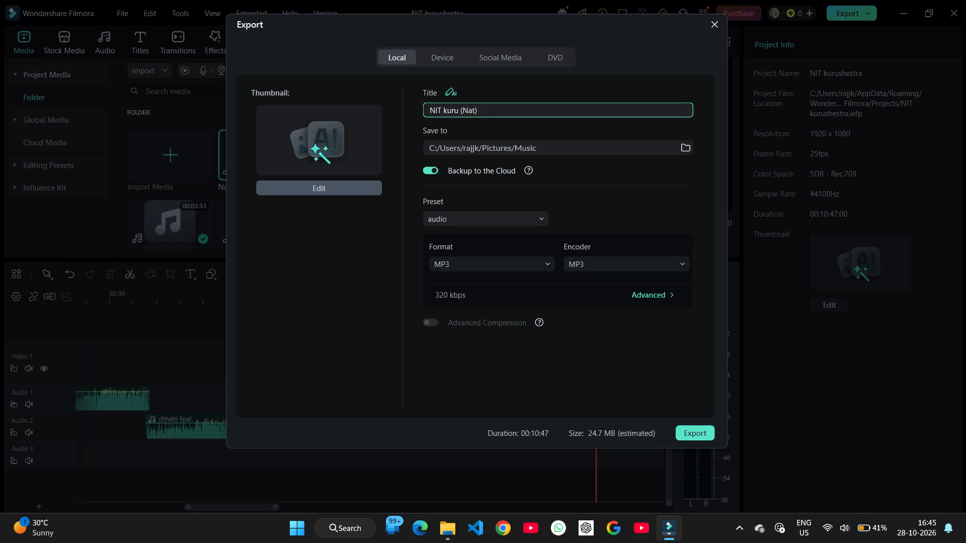
type("araja")
key("space")
type("Bhnag")
key("BackSpace")
key("BackSpace")
key("BackSpace")
type("angra")
Export the mix as an MP3 with the watermark option and cancel its cloud upload.
left_click(686, 437)
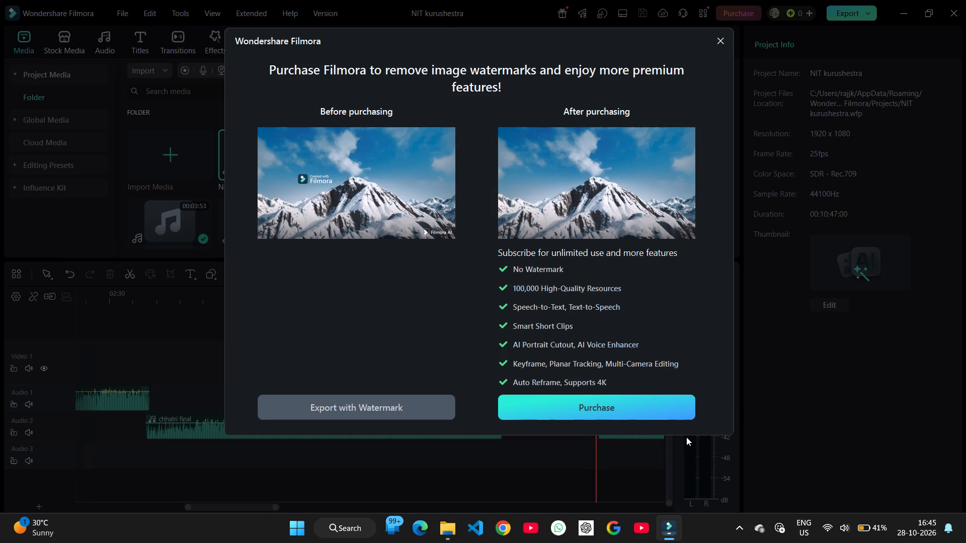
left_click(327, 406)
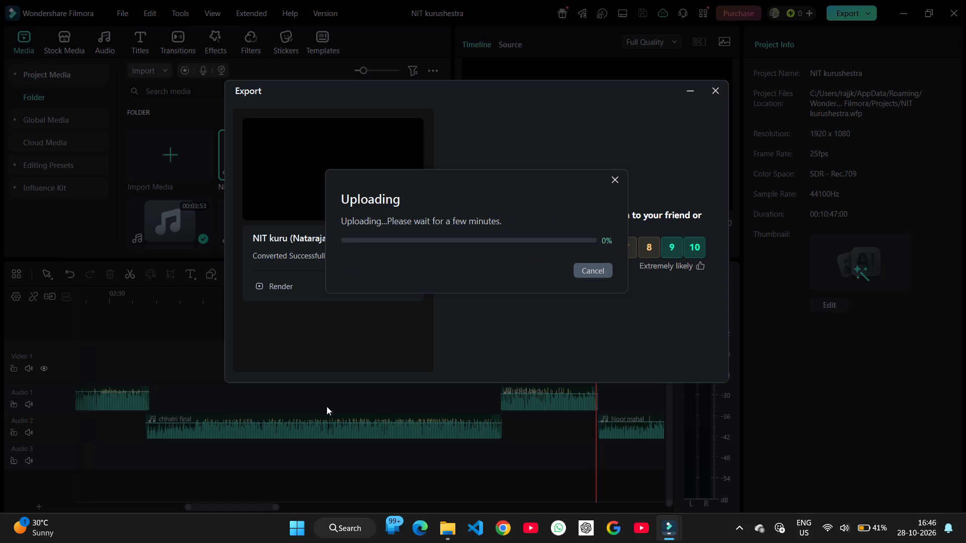
left_click(583, 271)
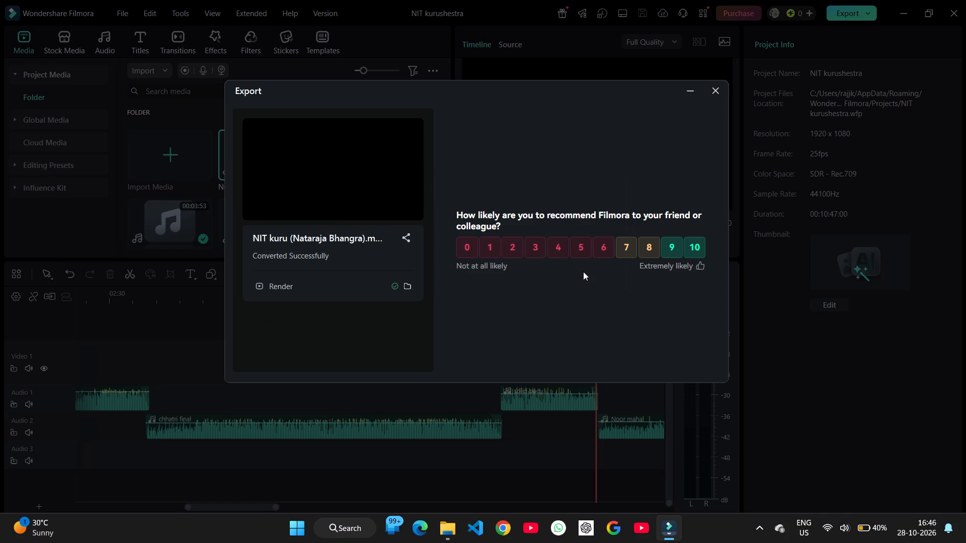
Close the export window, the NIT kurushestra project and Filmora's start window.
key("alt+F4")
key("alt+F4")
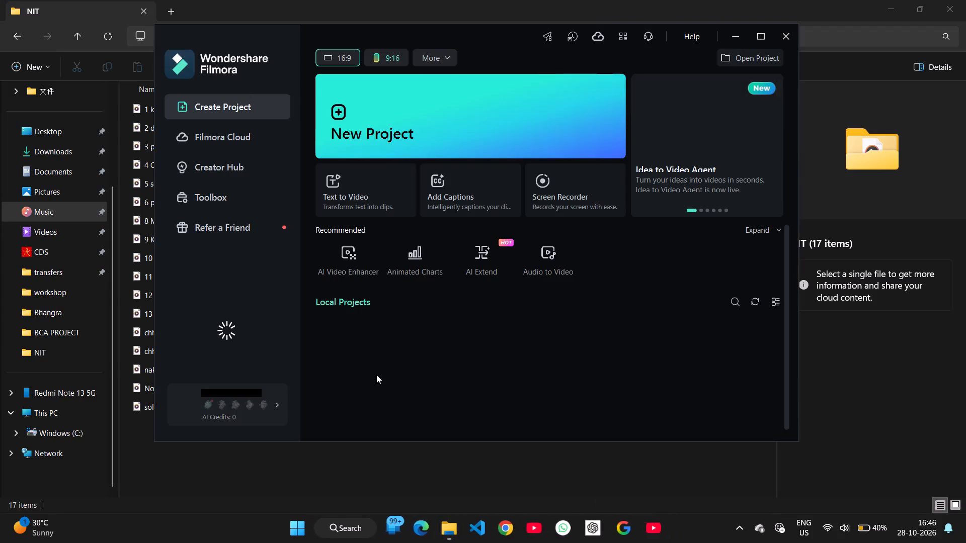
left_click(782, 35)
In File Explorer, go up to the Music folder and copy the exported "NIT kuru (Nataraja Bhangra).mp3" file.
left_click(476, 469)
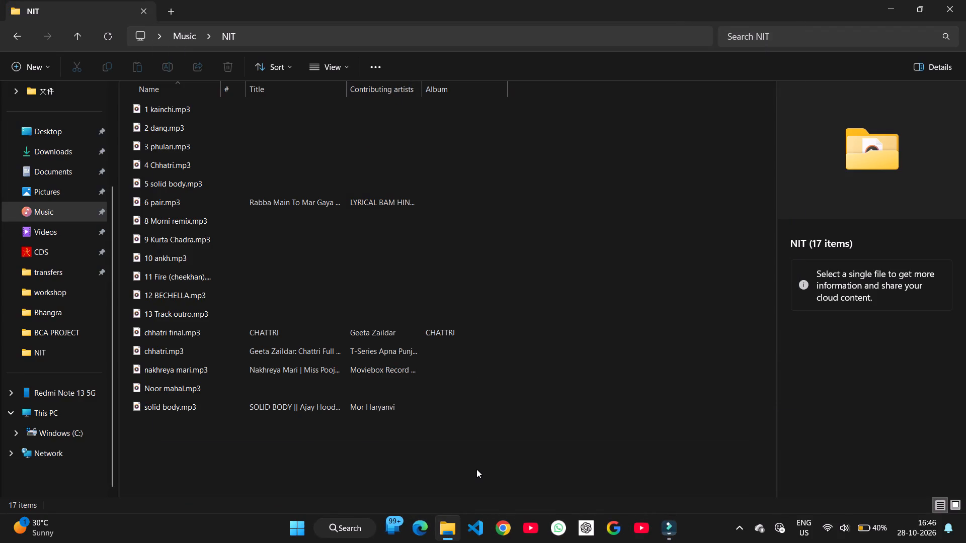
key("BackSpace")
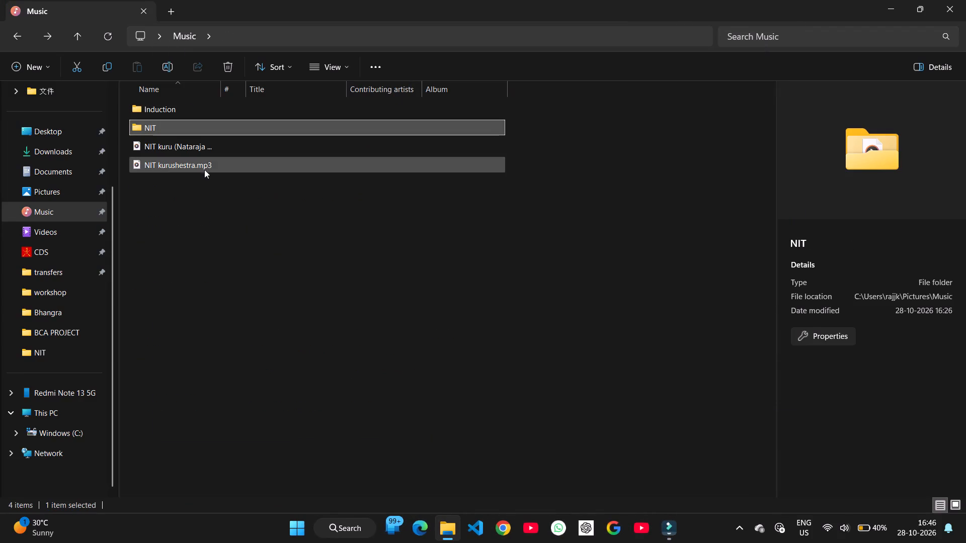
left_click(187, 153)
key("ctrl+c")
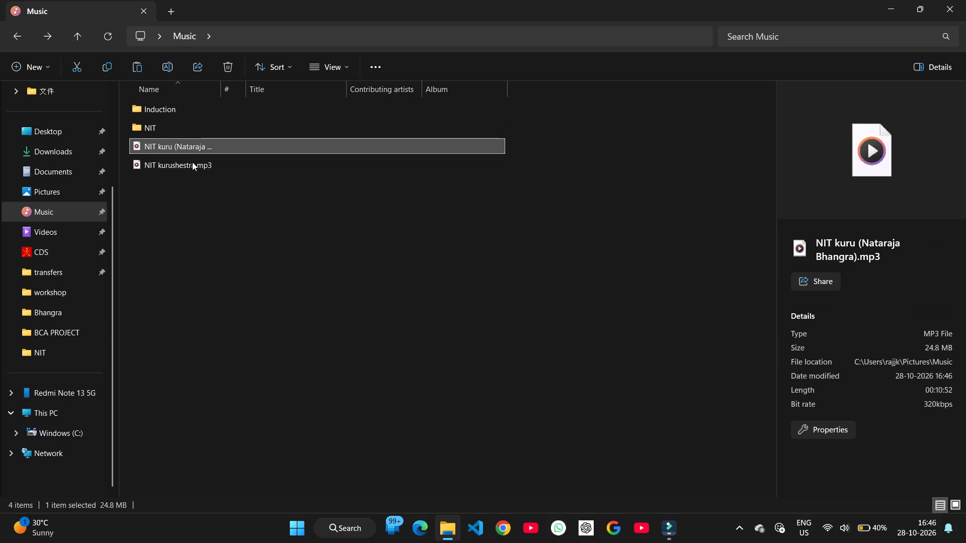
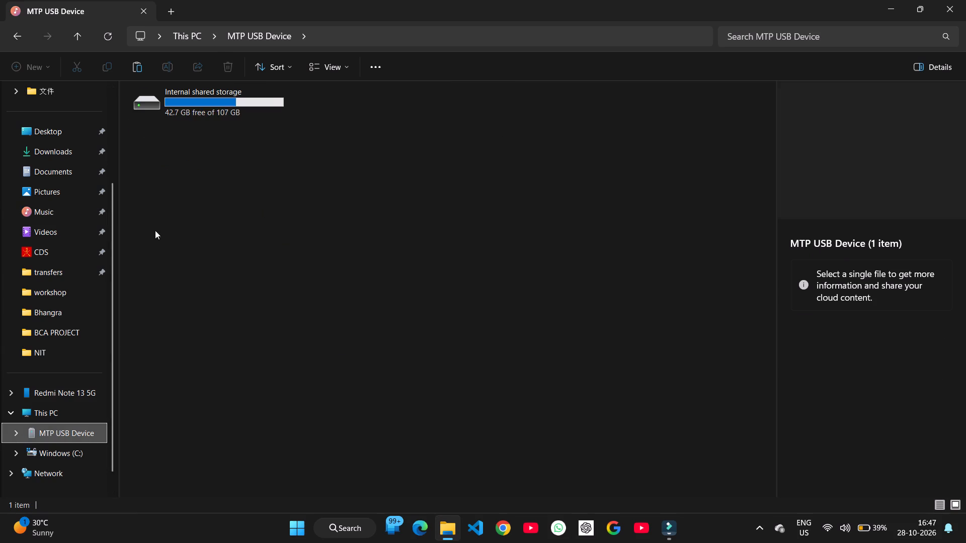
Paste the copied MP3 into the phone's internal shared storage, in the NIT folder under Music > Bhangra.
double_click(174, 110)
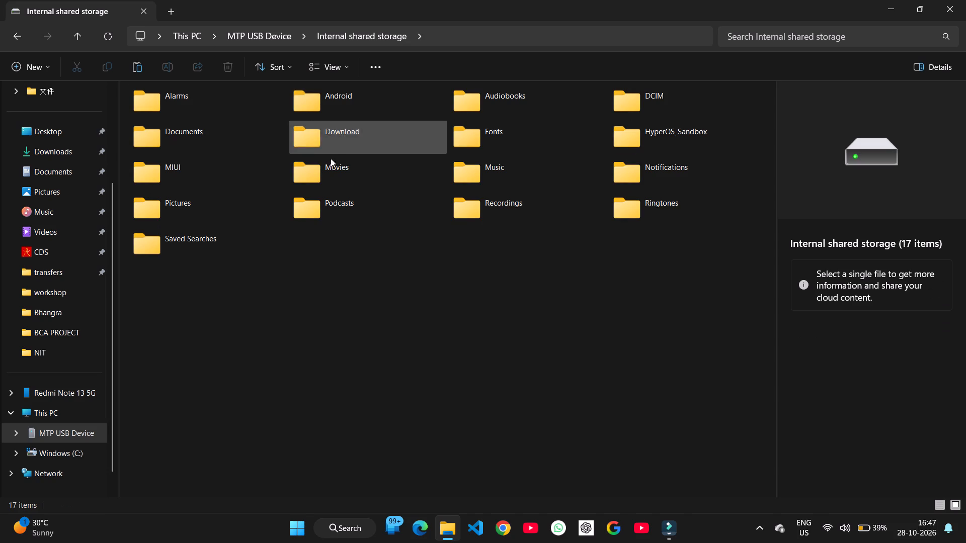
double_click(504, 164)
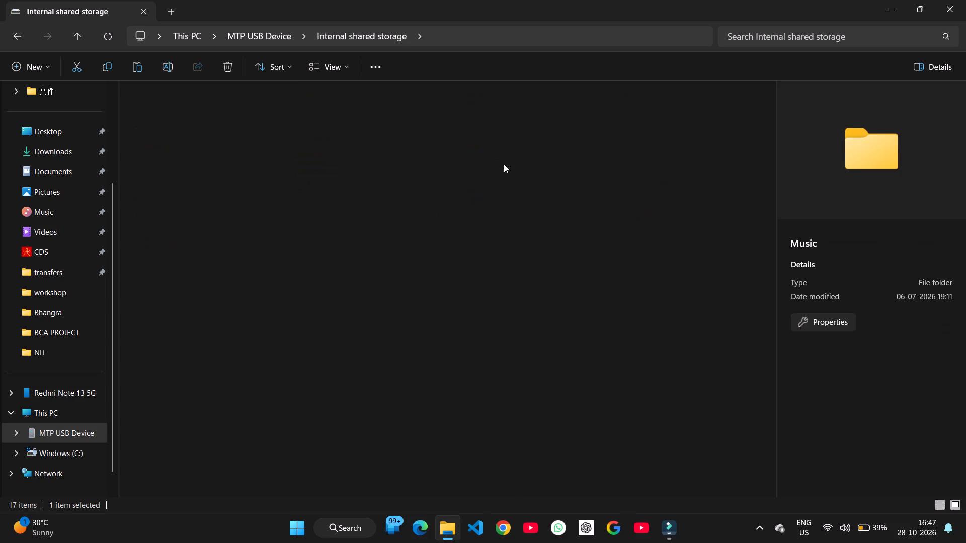
double_click(370, 97)
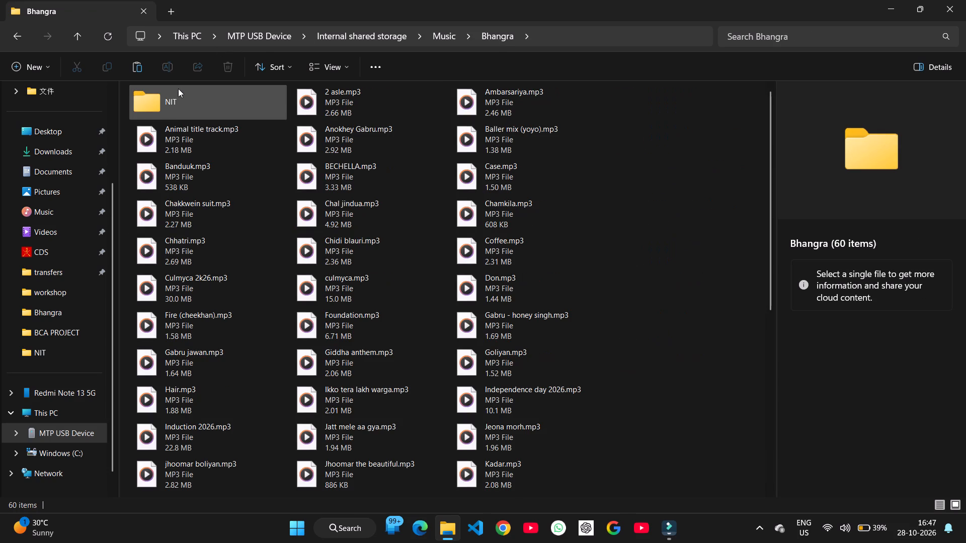
double_click(179, 90)
left_click(240, 208)
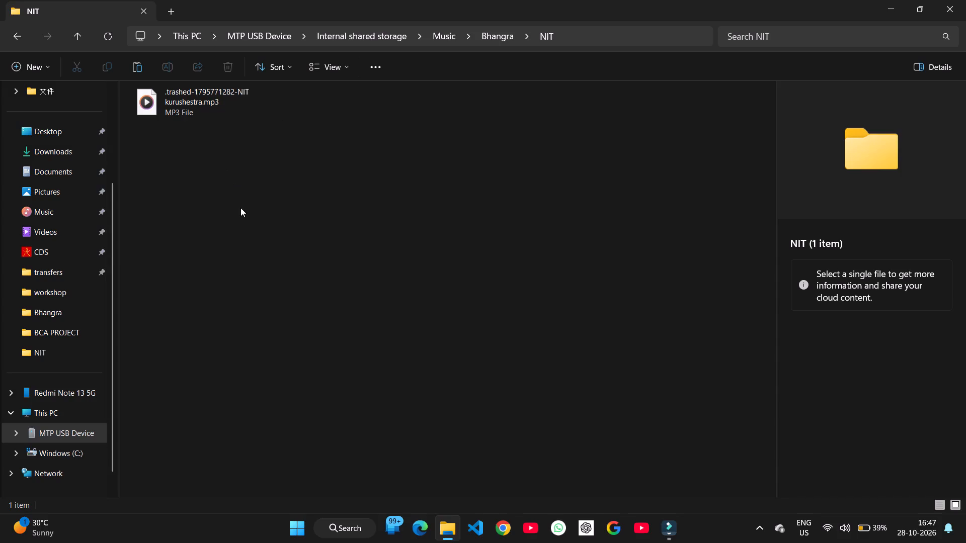
key("ctrl+v")
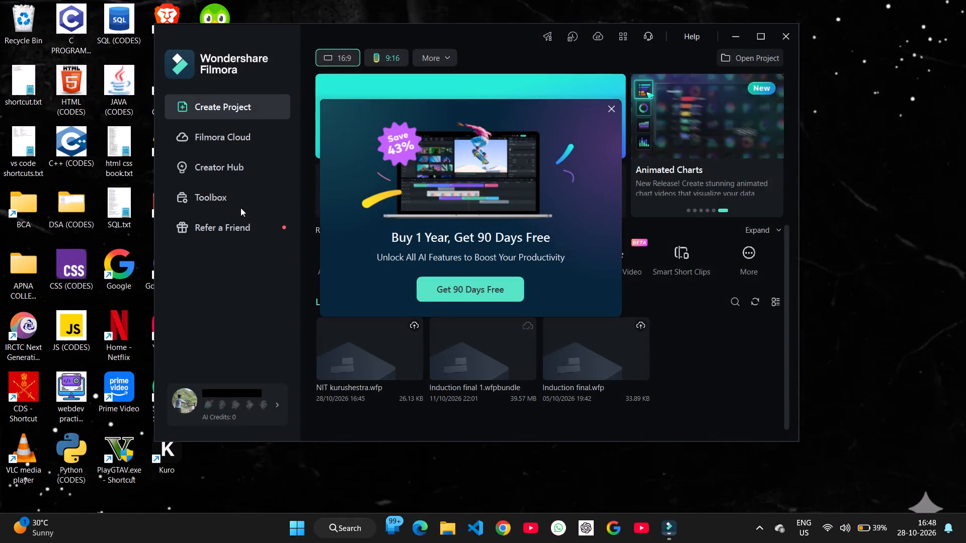
Bring up the Shut Down Windows dialog from the desktop.
key("alt+F4")
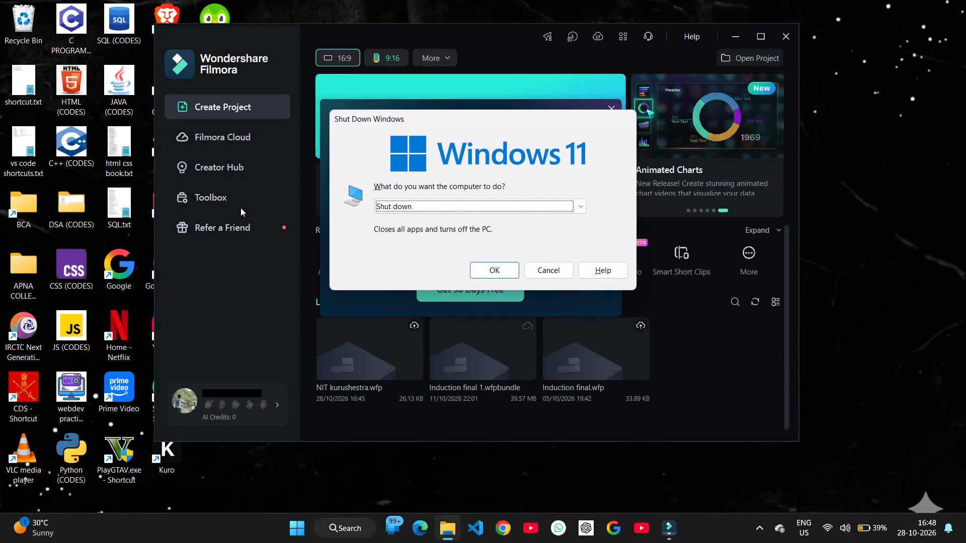